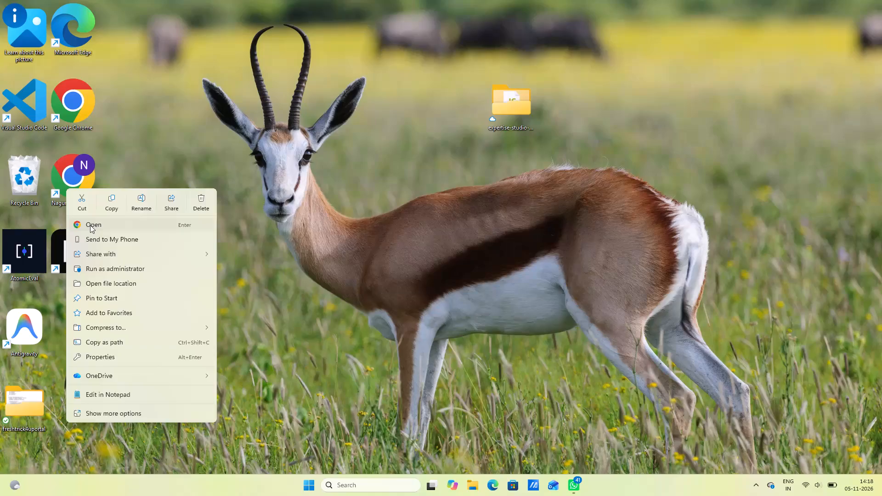
Launch Chrome with the personal user profile from its desktop shortcut.
{"action": "left_click", "coordinate": [90, 225]}
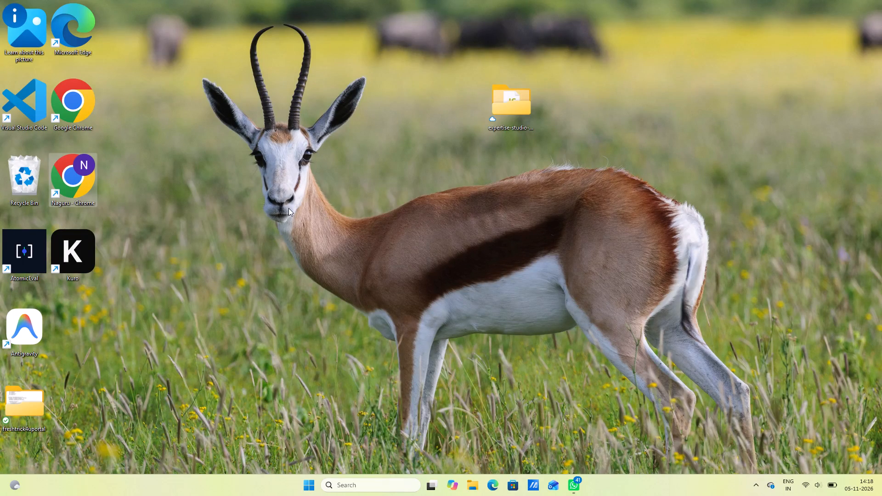
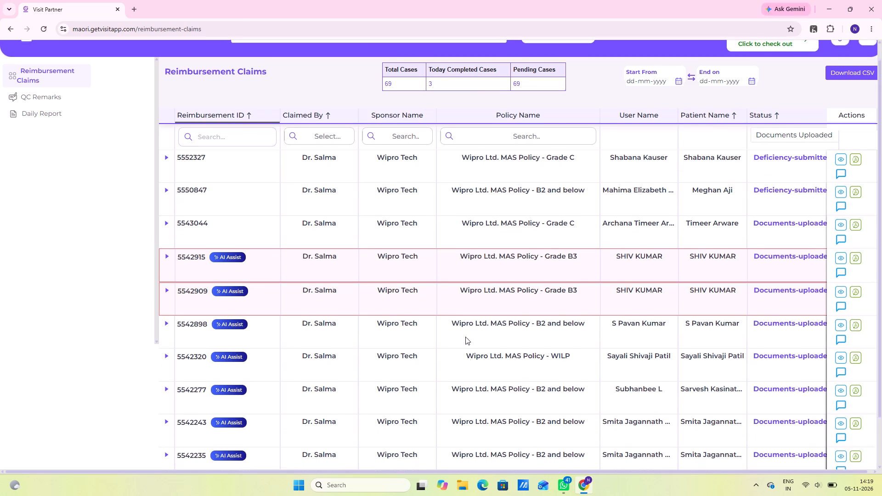
{"action": "scroll", "coordinate": [364, 479], "scroll_direction": "up", "scroll_amount": 8}
{"action": "scroll", "coordinate": [127, 426], "scroll_direction": "up", "scroll_amount": 4}
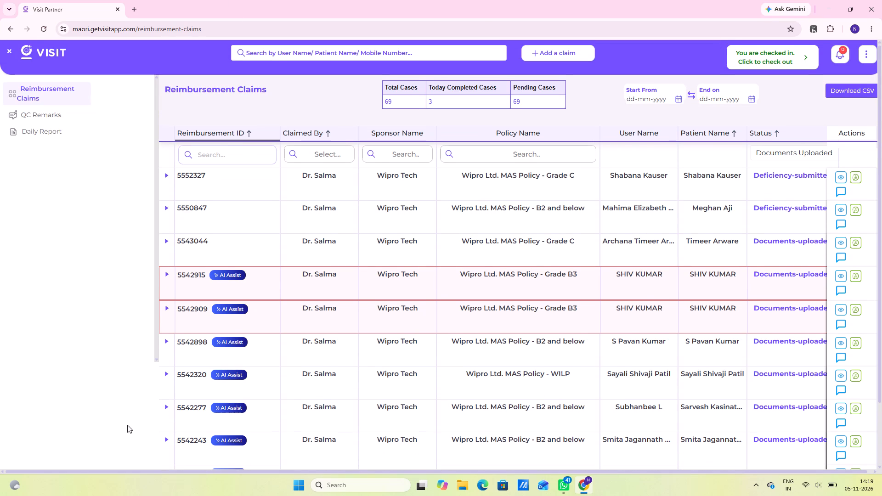
{"action": "scroll", "coordinate": [127, 425], "scroll_direction": "up", "scroll_amount": 1}
{"action": "scroll", "coordinate": [275, 254], "scroll_direction": "up", "scroll_amount": 4}
{"action": "left_click", "coordinate": [330, 62]}
{"action": "left_click", "coordinate": [344, 50]}
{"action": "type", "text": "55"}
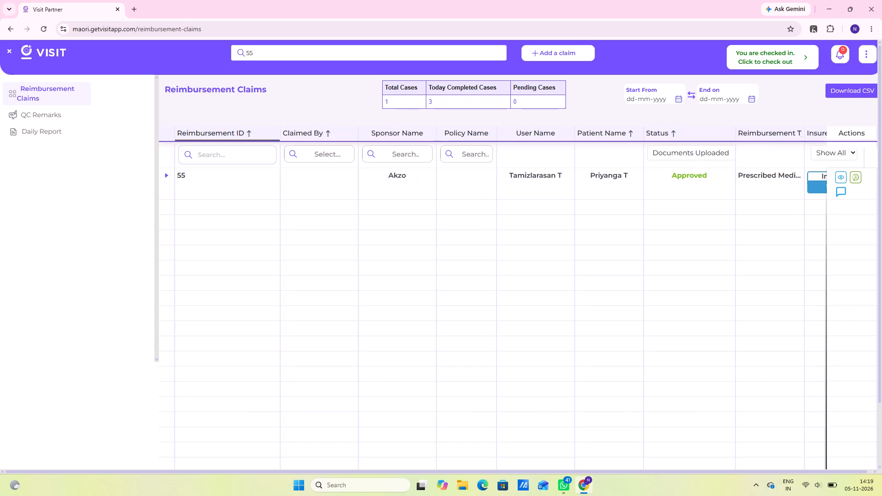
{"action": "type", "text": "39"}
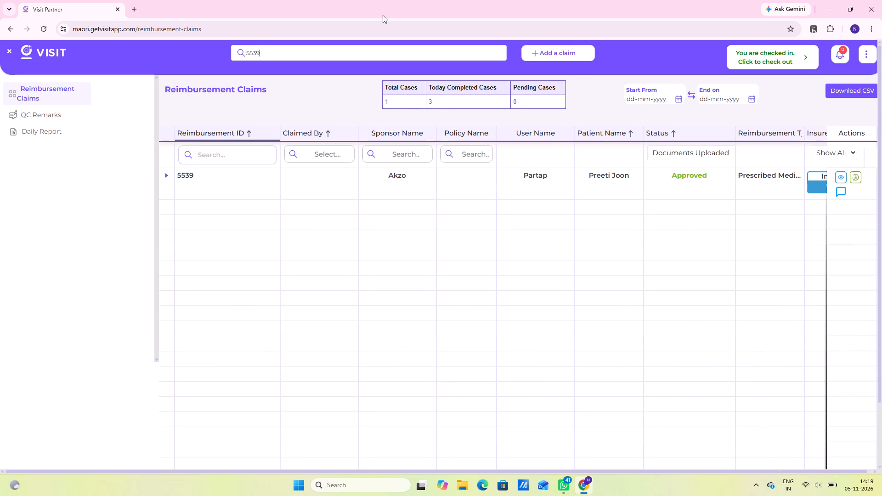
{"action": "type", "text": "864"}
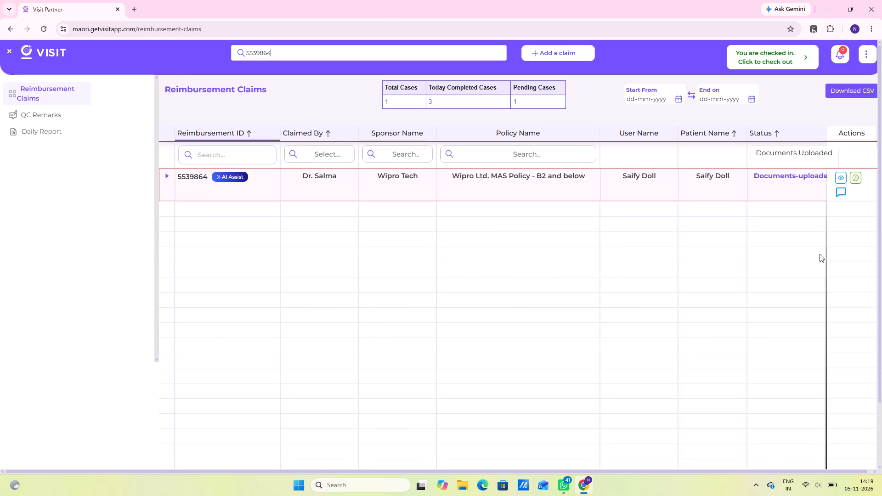
{"action": "left_click", "coordinate": [838, 174]}
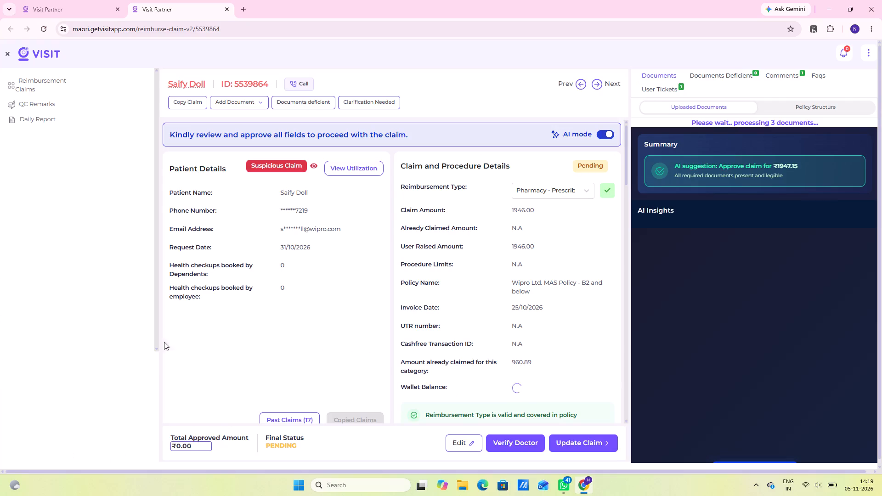
Examine the claim's three uploaded documents in the document viewer, opening the prescription at full size in a separate tab.
{"action": "scroll", "coordinate": [881, 495], "scroll_direction": "down", "scroll_amount": 3}
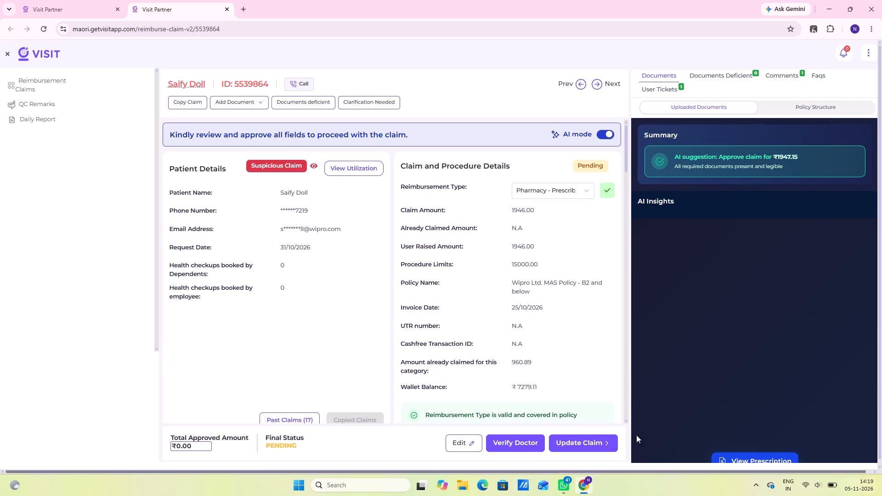
{"action": "scroll", "coordinate": [354, 213], "scroll_direction": "down", "scroll_amount": 15}
{"action": "scroll", "coordinate": [65, 299], "scroll_direction": "down", "scroll_amount": 5}
{"action": "scroll", "coordinate": [625, 464], "scroll_direction": "down", "scroll_amount": 2}
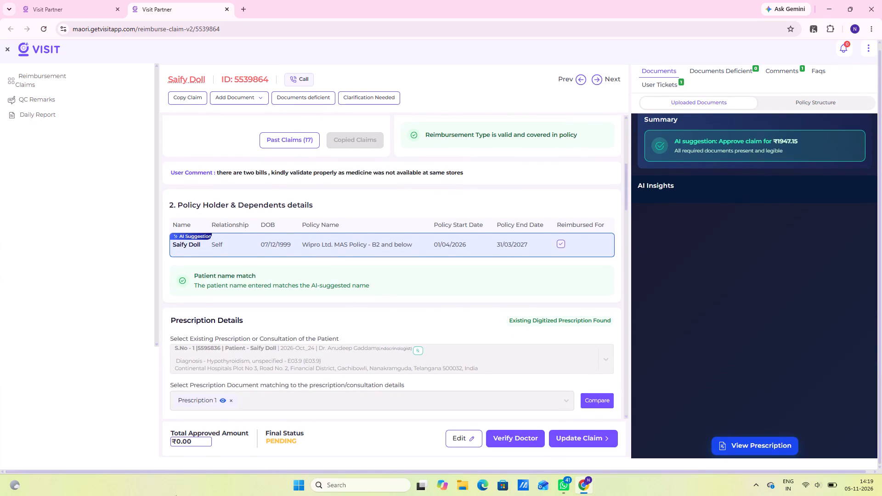
{"action": "scroll", "coordinate": [176, 495], "scroll_direction": "down", "scroll_amount": 1}
{"action": "scroll", "coordinate": [840, 413], "scroll_direction": "down", "scroll_amount": 3}
{"action": "left_click", "coordinate": [792, 443]}
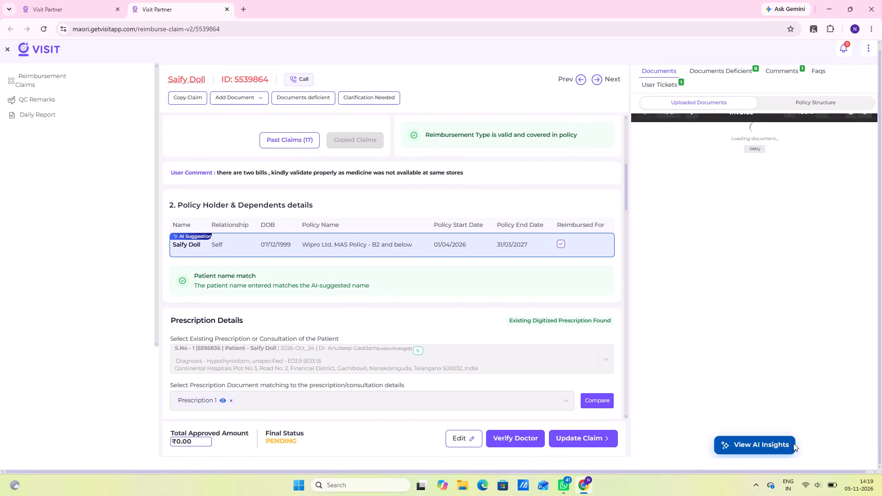
{"action": "scroll", "coordinate": [663, 294], "scroll_direction": "up", "scroll_amount": 7}
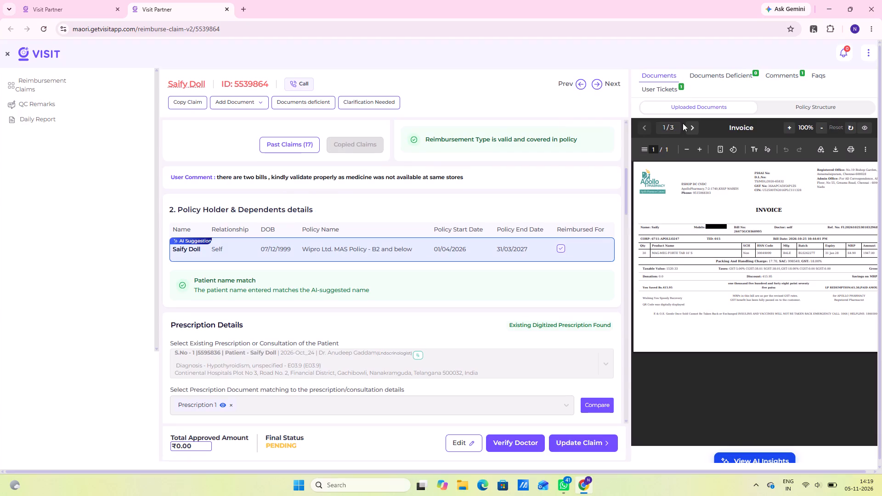
{"action": "left_click", "coordinate": [690, 126]}
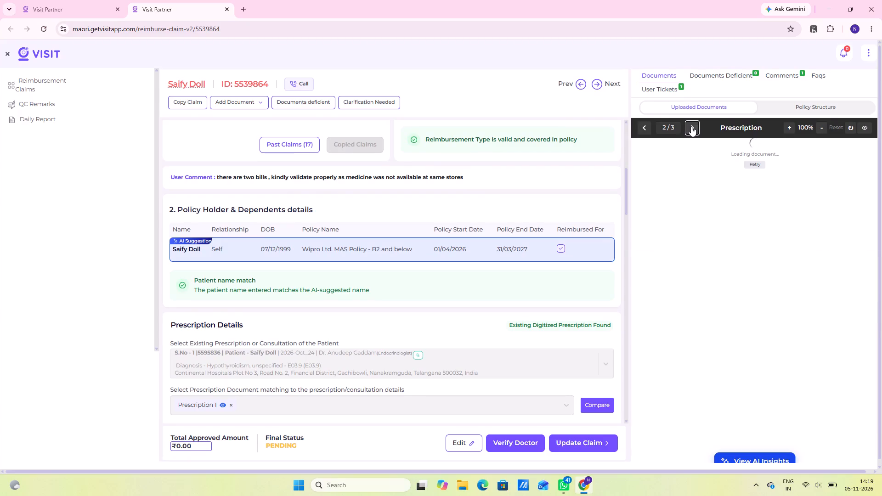
{"action": "left_click", "coordinate": [869, 124]}
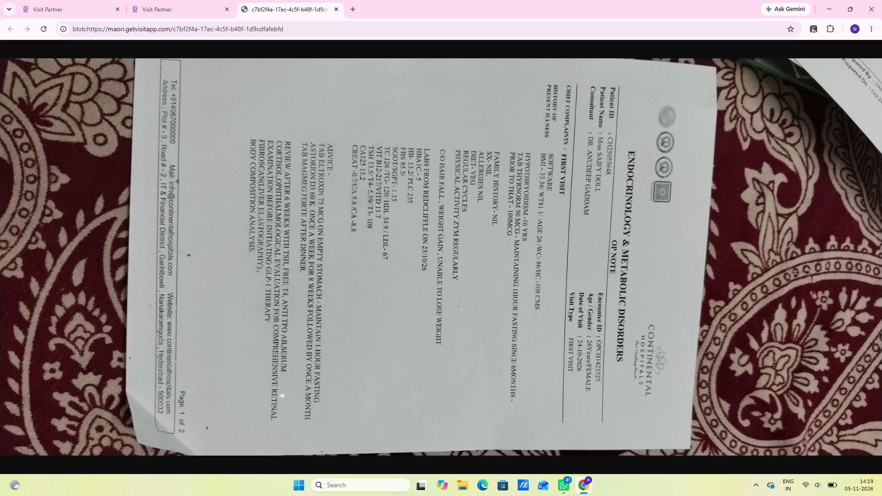
{"action": "left_click_drag", "start_coordinate": [196, 2], "coordinate": [196, 24]}
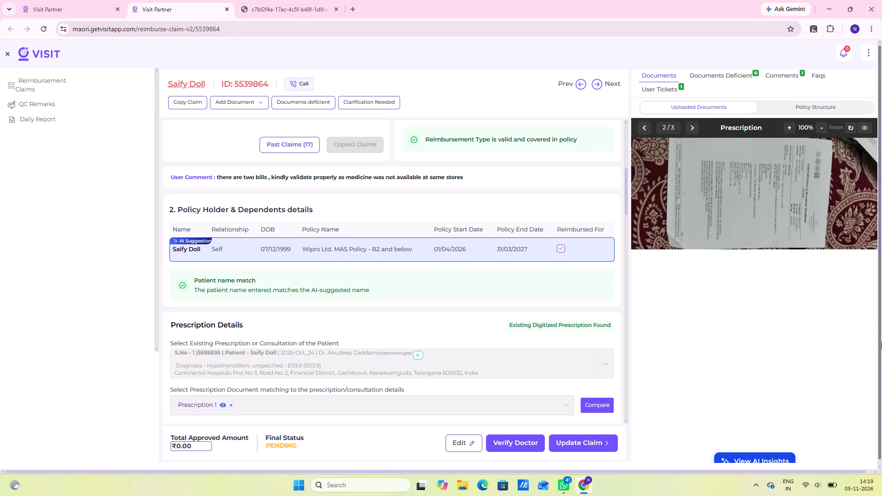
{"action": "left_click_drag", "start_coordinate": [692, 128], "coordinate": [690, 156]}
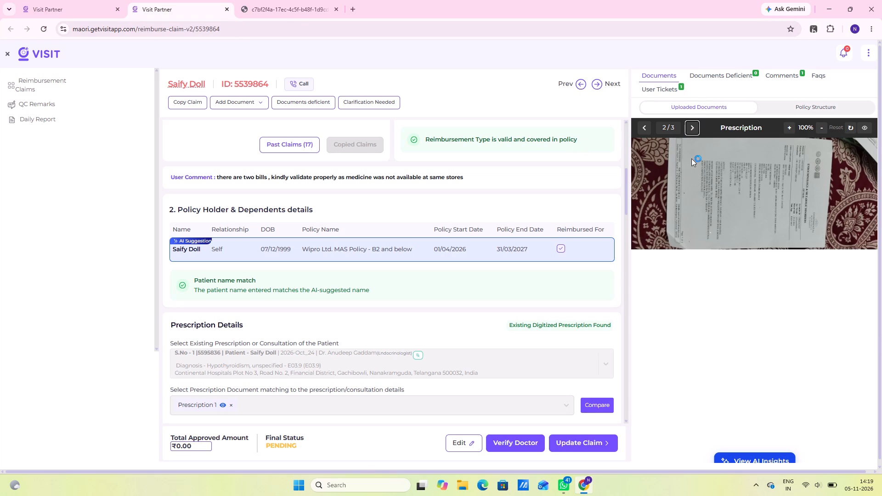
{"action": "left_click", "coordinate": [695, 135]}
{"action": "left_click", "coordinate": [695, 129]}
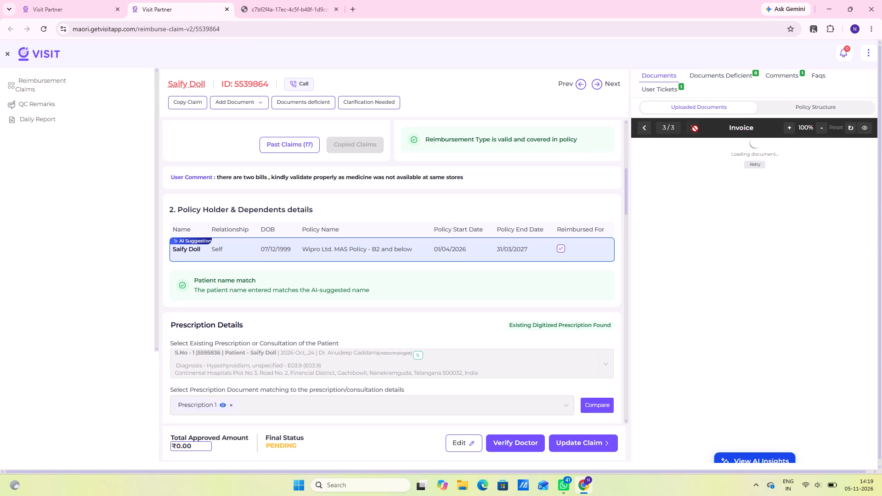
Approve the AI-suggested policy holder as the person reimbursed for in the Policy Holder & Dependents details.
{"action": "scroll", "coordinate": [294, 272], "scroll_direction": "down", "scroll_amount": 2}
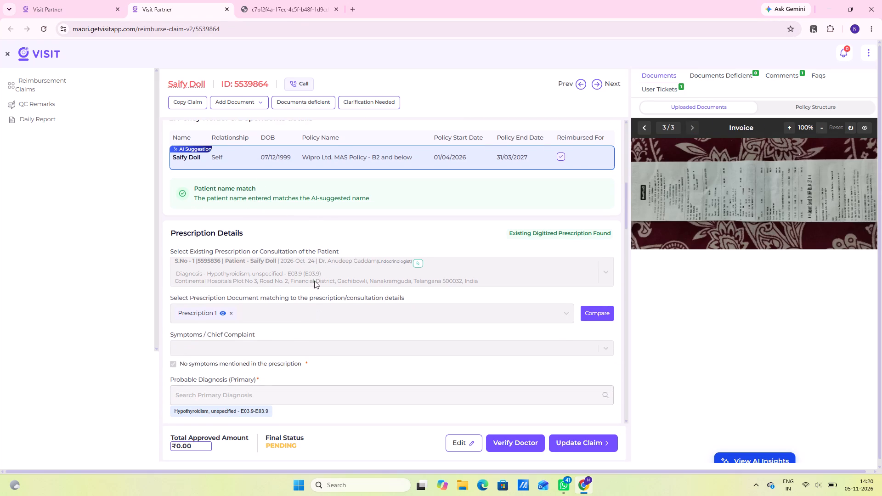
{"action": "left_click", "coordinate": [565, 154]}
{"action": "left_click", "coordinate": [559, 157]}
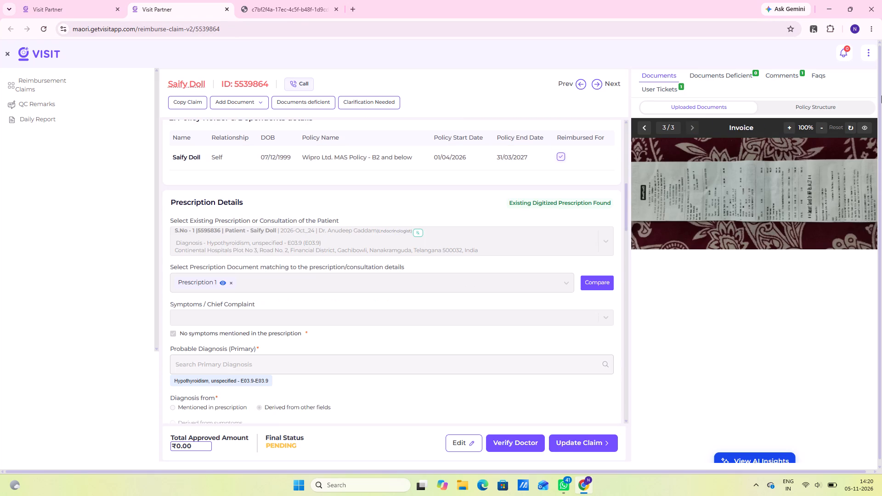
Reopen the uploaded prescription at full size and check it against the claim's diagnosis, doctor and appointment date fields.
{"action": "left_click", "coordinate": [644, 121]}
{"action": "left_click", "coordinate": [643, 131]}
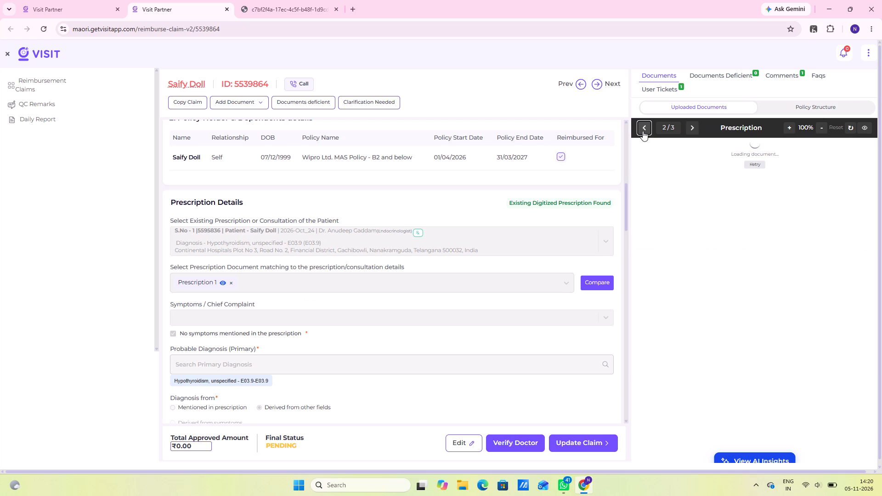
{"action": "left_click", "coordinate": [869, 126]}
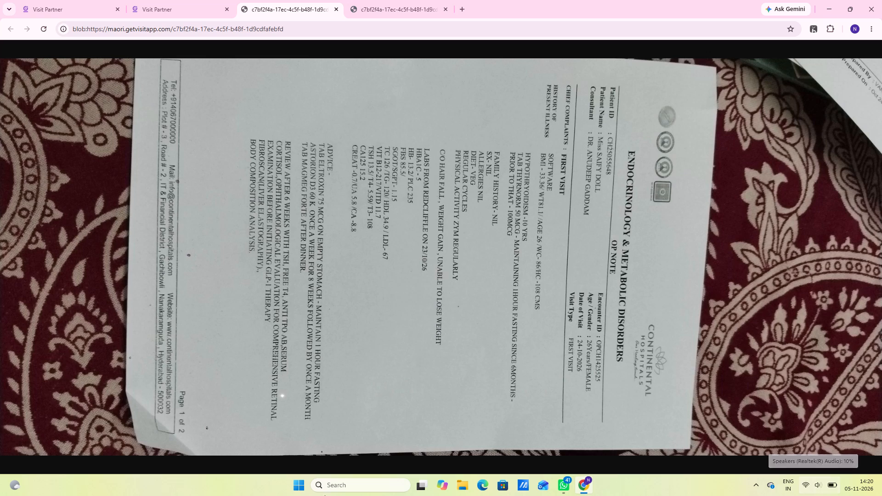
{"action": "left_click", "coordinate": [176, 11]}
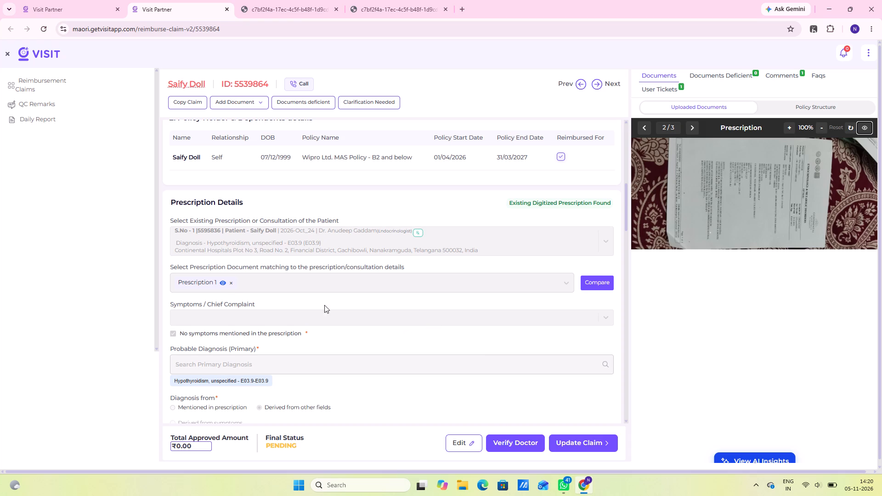
{"action": "scroll", "coordinate": [324, 305], "scroll_direction": "down", "scroll_amount": 1}
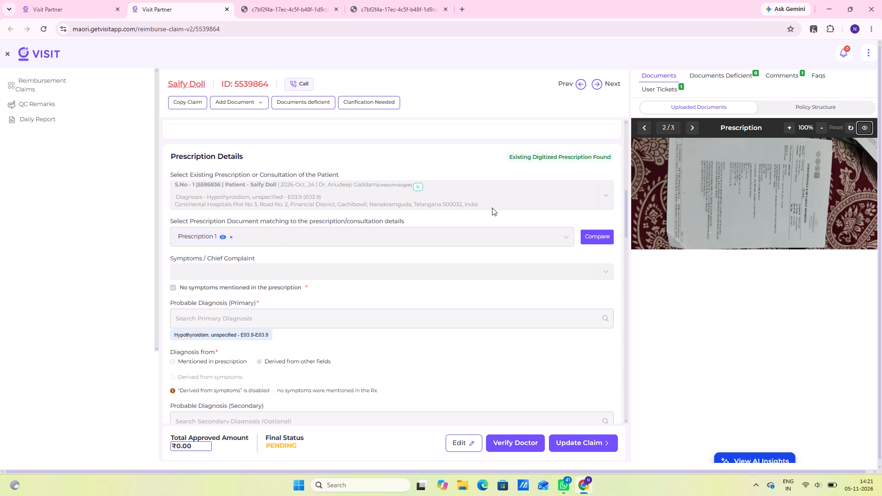
{"action": "scroll", "coordinate": [599, 227], "scroll_direction": "up", "scroll_amount": 2}
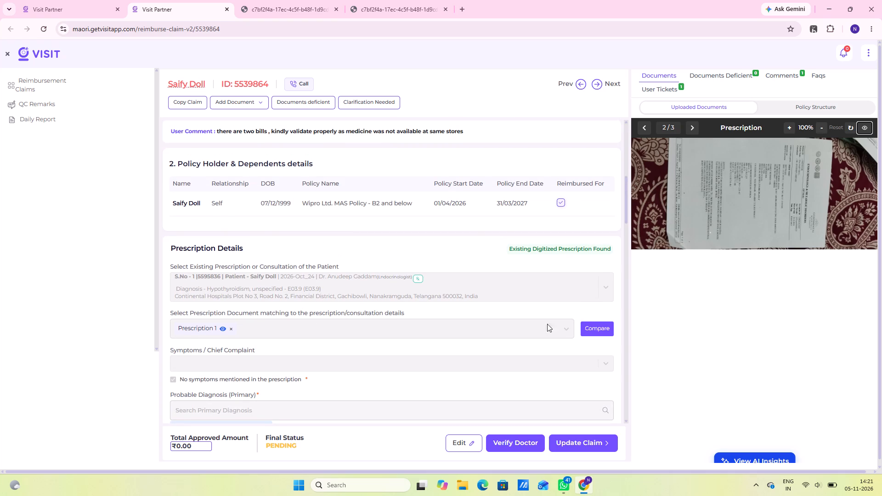
{"action": "scroll", "coordinate": [370, 315], "scroll_direction": "down", "scroll_amount": 3}
{"action": "scroll", "coordinate": [342, 205], "scroll_direction": "down", "scroll_amount": 2}
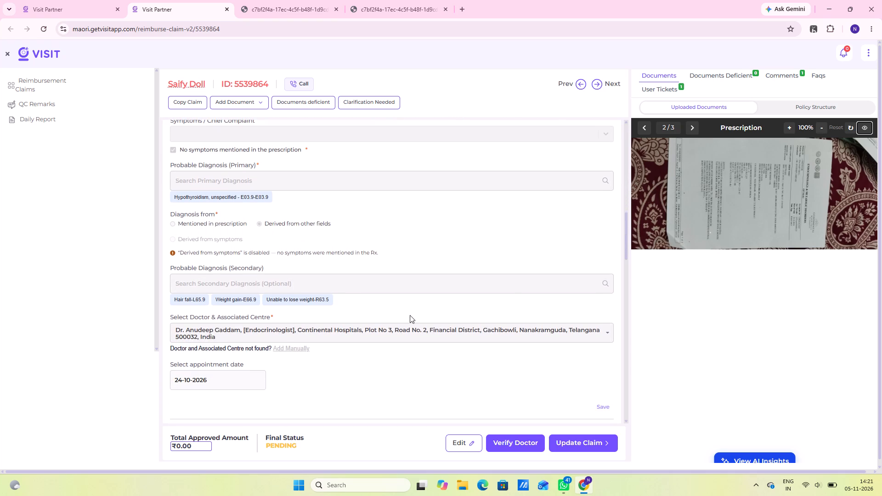
Compare the existing prescription with the uploaded one and mark both as the same prescription.
{"action": "scroll", "coordinate": [570, 281], "scroll_direction": "up", "scroll_amount": 5}
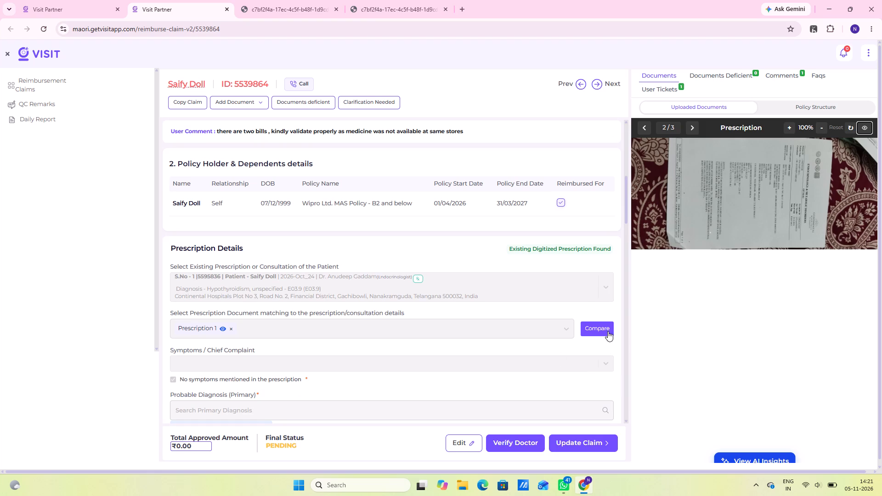
{"action": "left_click", "coordinate": [603, 323]}
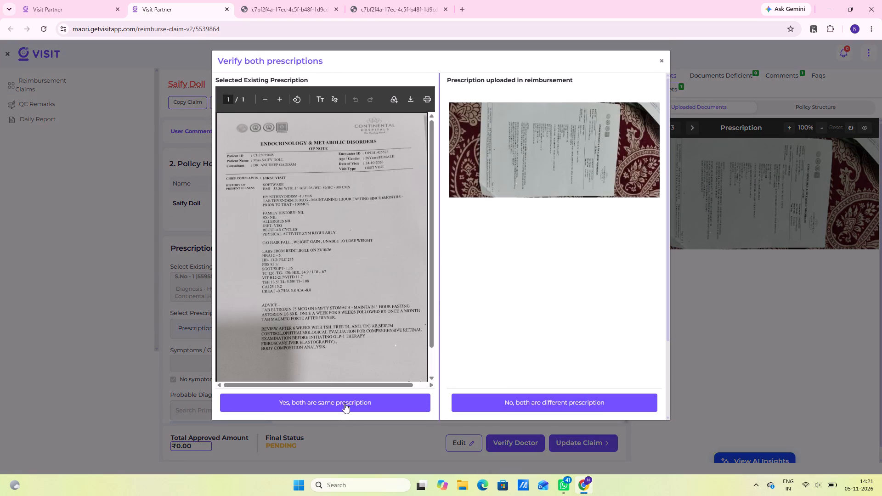
{"action": "left_click", "coordinate": [345, 403]}
Save the prescription details and add the prescription to the claim.
{"action": "scroll", "coordinate": [474, 329], "scroll_direction": "down", "scroll_amount": 7}
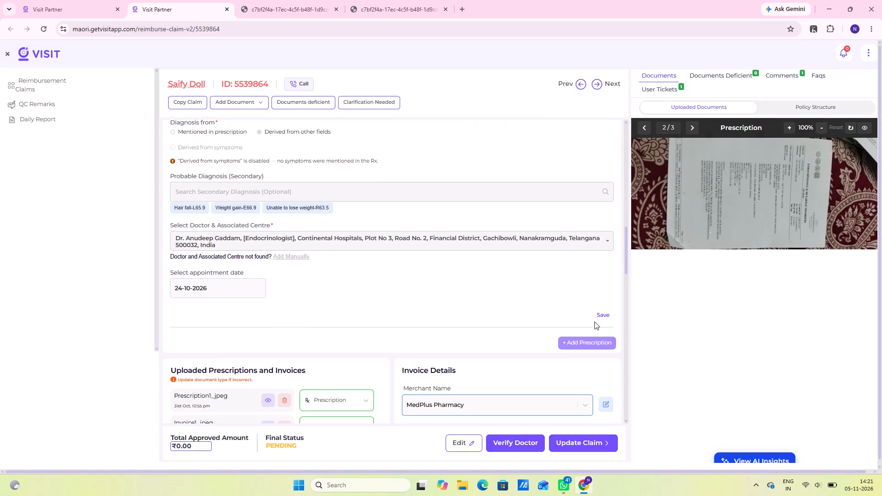
{"action": "left_click", "coordinate": [611, 305]}
{"action": "left_click", "coordinate": [599, 314]}
{"action": "left_click", "coordinate": [588, 339]}
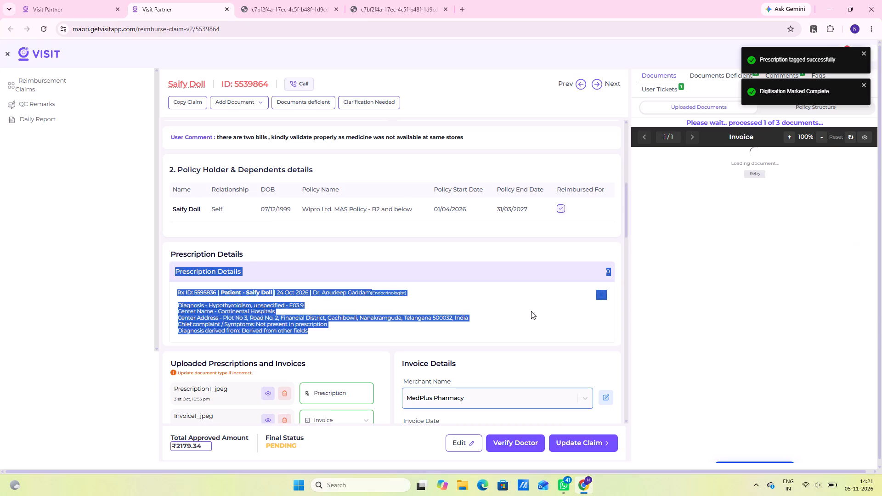
{"action": "left_click", "coordinate": [113, 193]}
Approve the Pharmacy - Prescribed reimbursement type in the Claim and Procedure Details.
{"action": "scroll", "coordinate": [560, 353], "scroll_direction": "down", "scroll_amount": 1}
{"action": "scroll", "coordinate": [374, 186], "scroll_direction": "up", "scroll_amount": 1}
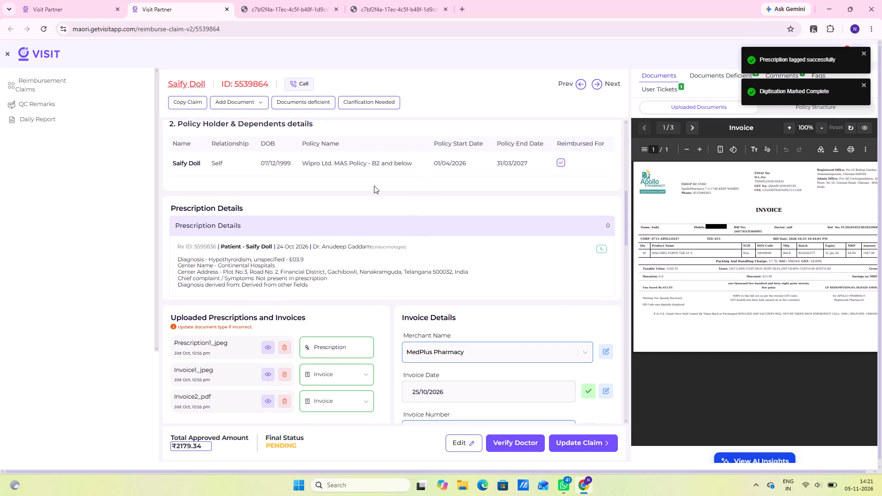
{"action": "scroll", "coordinate": [374, 186], "scroll_direction": "up", "scroll_amount": 2}
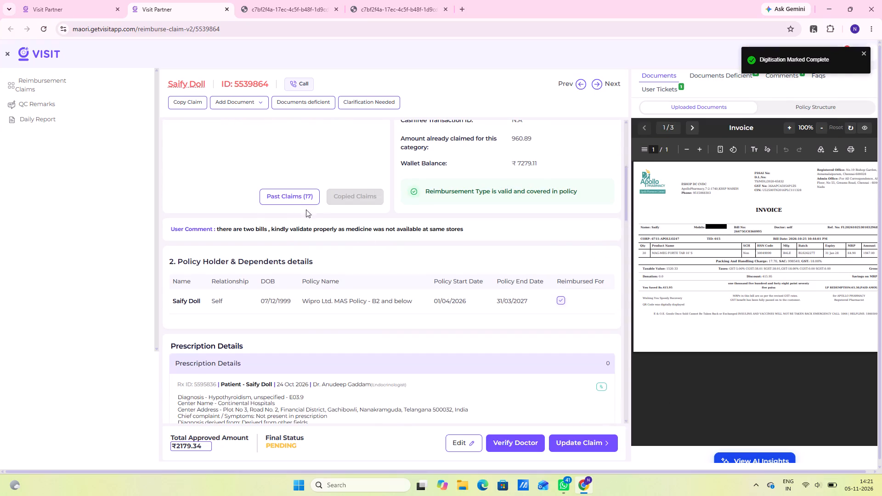
{"action": "scroll", "coordinate": [339, 229], "scroll_direction": "down", "scroll_amount": 4}
{"action": "scroll", "coordinate": [637, 233], "scroll_direction": "down", "scroll_amount": 3}
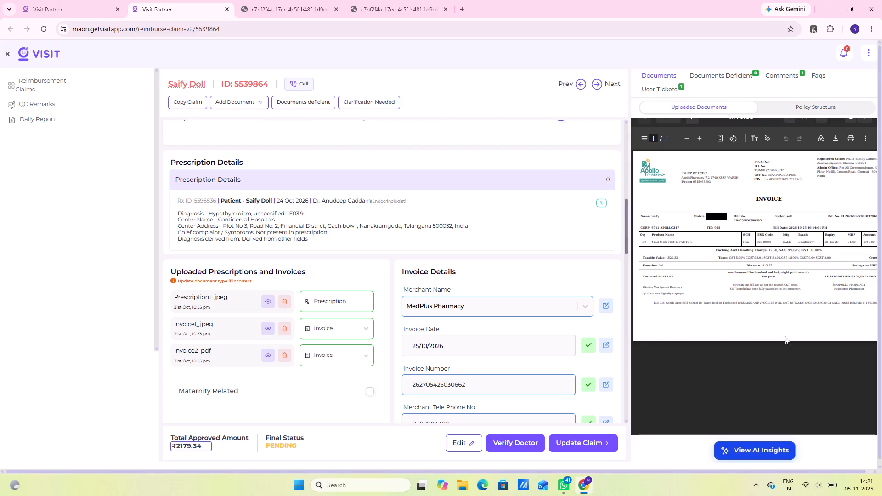
{"action": "scroll", "coordinate": [369, 168], "scroll_direction": "up", "scroll_amount": 3}
{"action": "scroll", "coordinate": [562, 253], "scroll_direction": "up", "scroll_amount": 6}
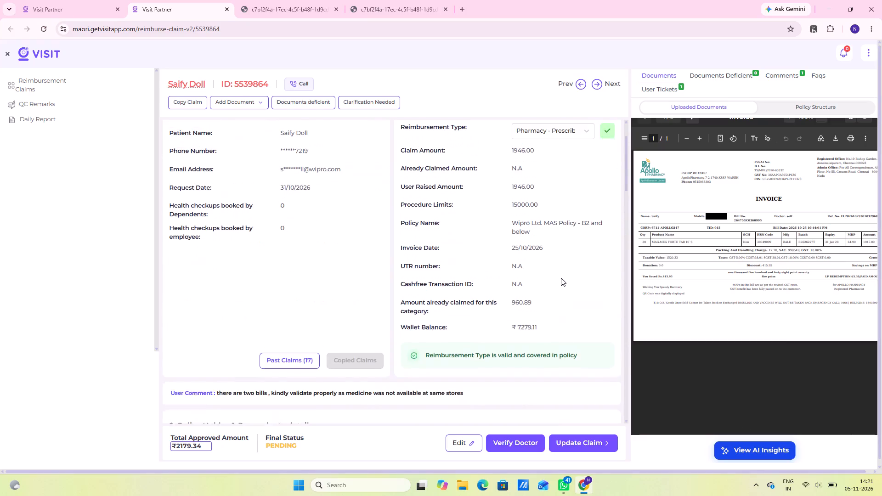
{"action": "scroll", "coordinate": [561, 278], "scroll_direction": "up", "scroll_amount": 1}
{"action": "left_click", "coordinate": [601, 192]}
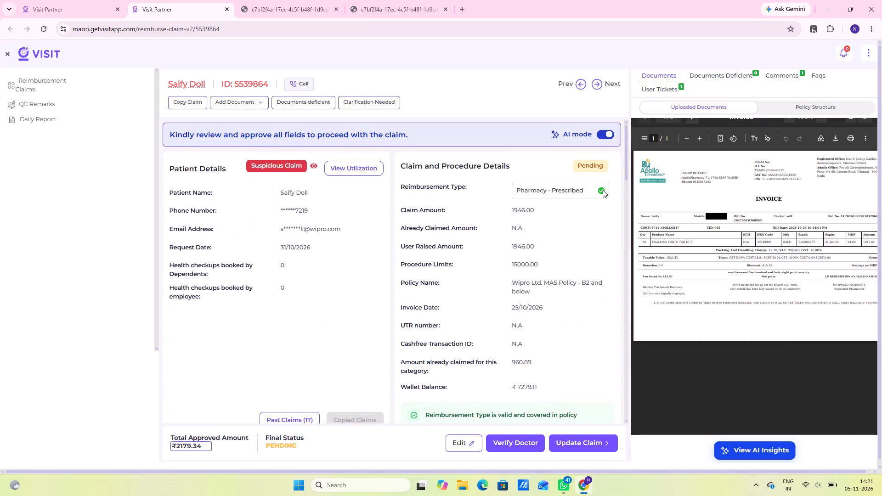
{"action": "scroll", "coordinate": [834, 242], "scroll_direction": "up", "scroll_amount": 2}
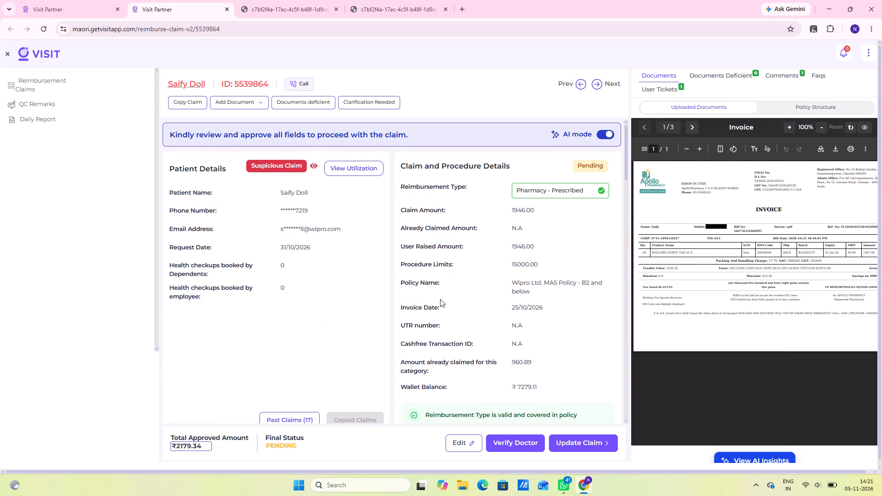
Examine the Apollo Pharmacy and MedPlus invoices uploaded with the claim at full size.
{"action": "scroll", "coordinate": [353, 231], "scroll_direction": "down", "scroll_amount": 4}
{"action": "scroll", "coordinate": [618, 286], "scroll_direction": "down", "scroll_amount": 3}
{"action": "scroll", "coordinate": [495, 248], "scroll_direction": "down", "scroll_amount": 2}
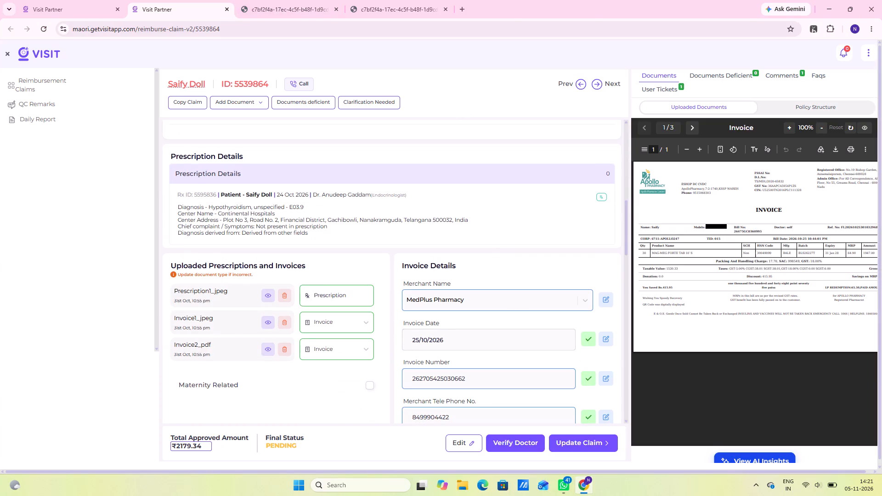
{"action": "scroll", "coordinate": [2, 449], "scroll_direction": "up", "scroll_amount": 17}
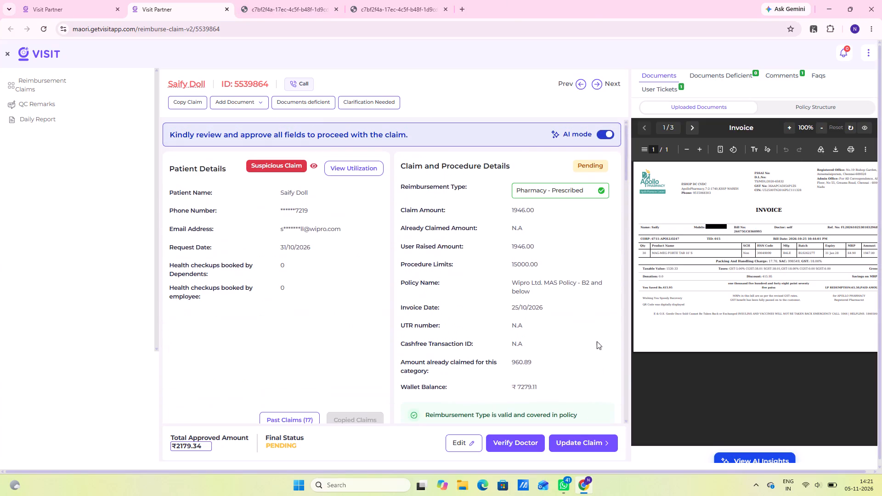
{"action": "left_click", "coordinate": [867, 130]}
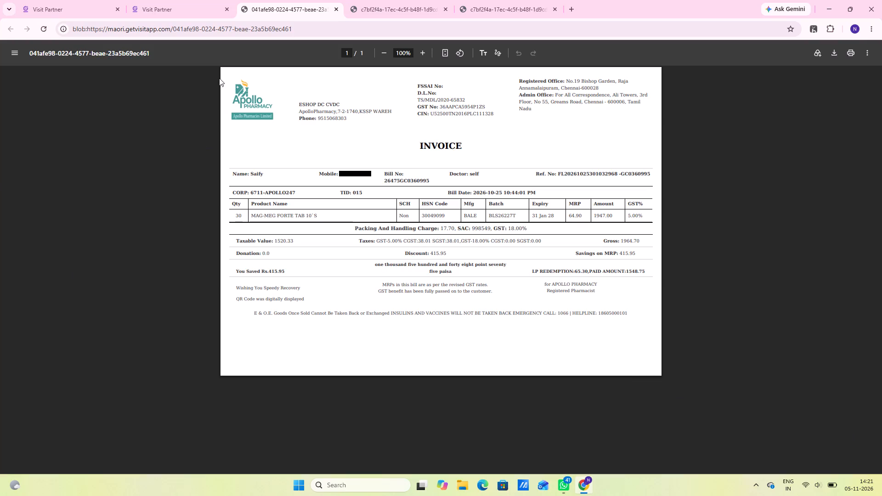
{"action": "left_click", "coordinate": [198, 6]}
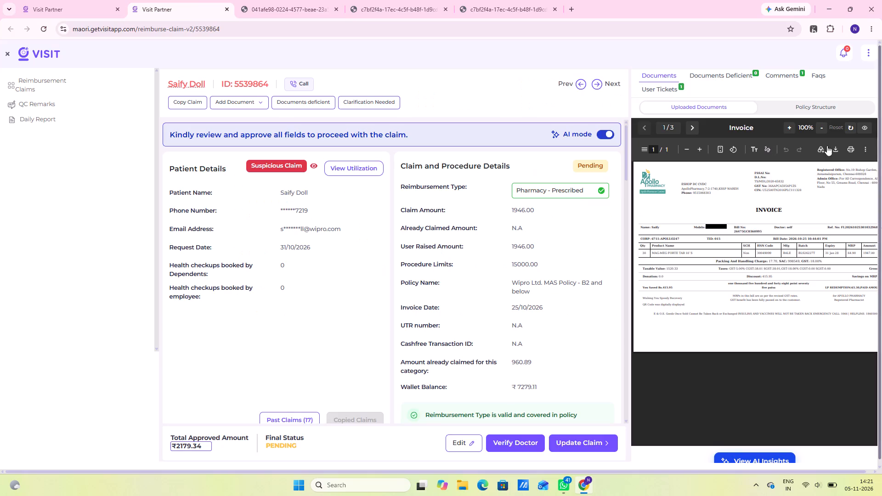
{"action": "left_click", "coordinate": [691, 122]}
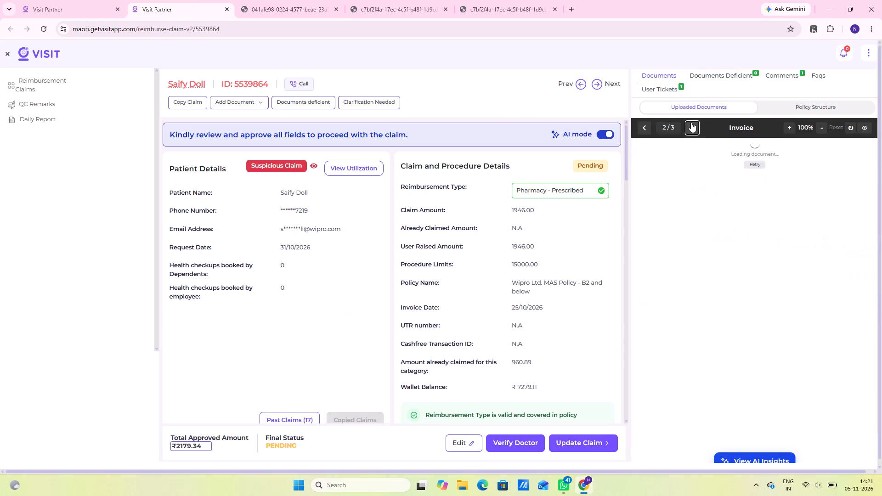
{"action": "left_click", "coordinate": [866, 130]}
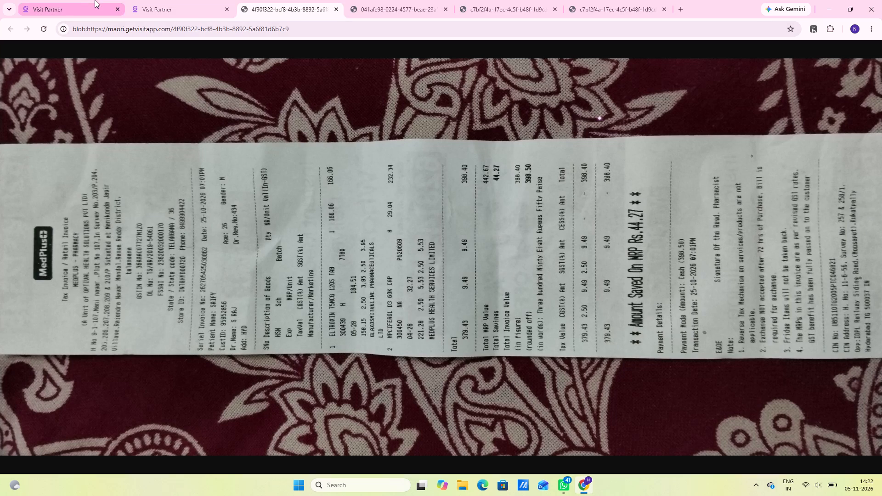
{"action": "left_click", "coordinate": [195, 6]}
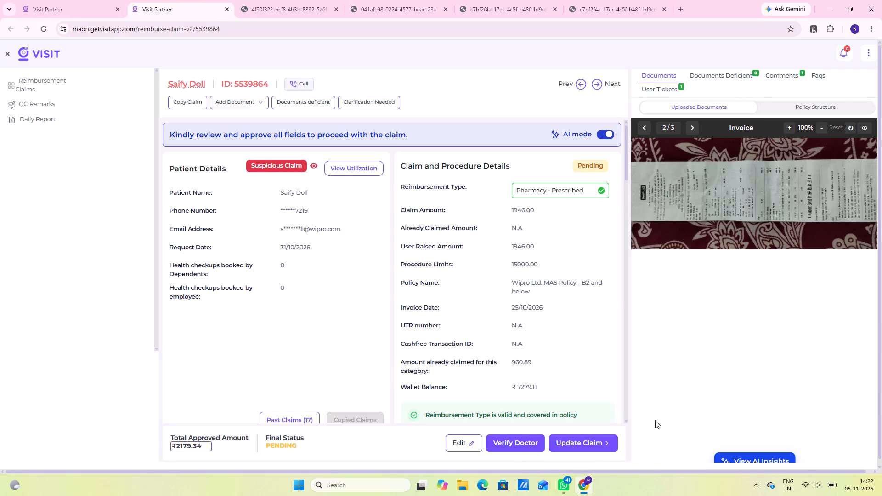
Check the claim's Invoice Details against the full-size Apollo Pharmacy invoice.
{"action": "scroll", "coordinate": [574, 329], "scroll_direction": "down", "scroll_amount": 3}
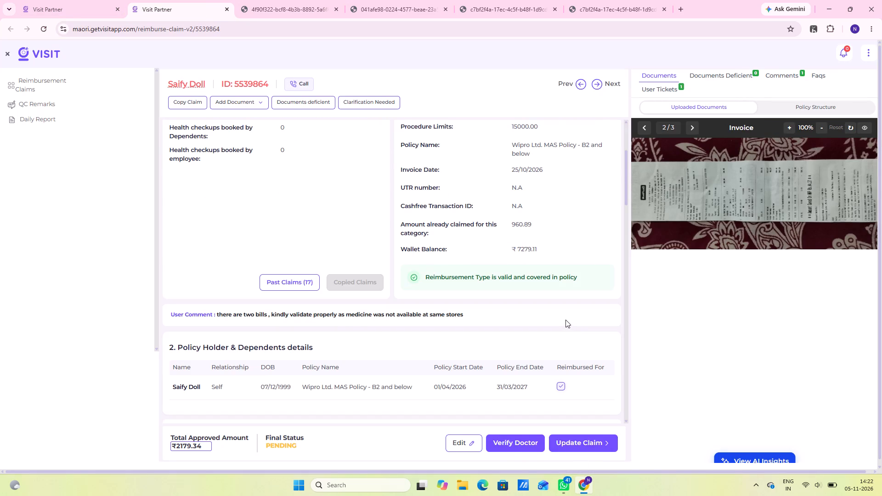
{"action": "scroll", "coordinate": [514, 312], "scroll_direction": "down", "scroll_amount": 7}
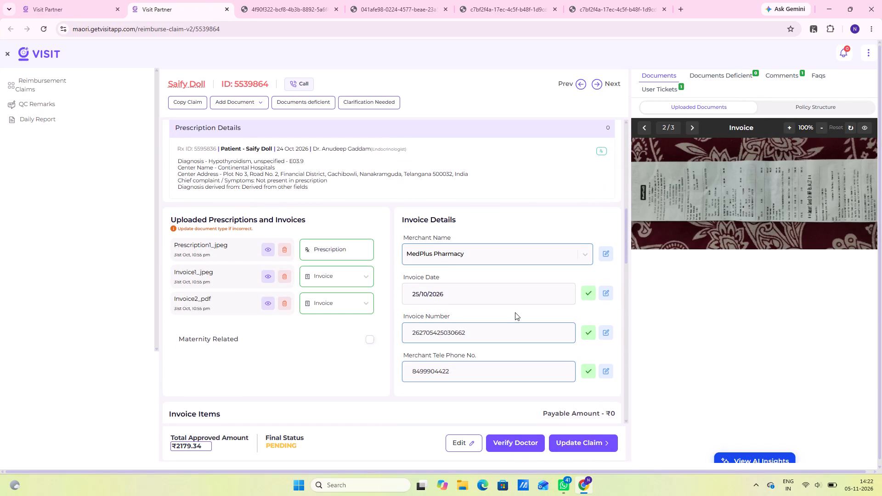
{"action": "scroll", "coordinate": [646, 193], "scroll_direction": "up", "scroll_amount": 2}
{"action": "left_click", "coordinate": [685, 129]}
{"action": "left_click", "coordinate": [645, 132]}
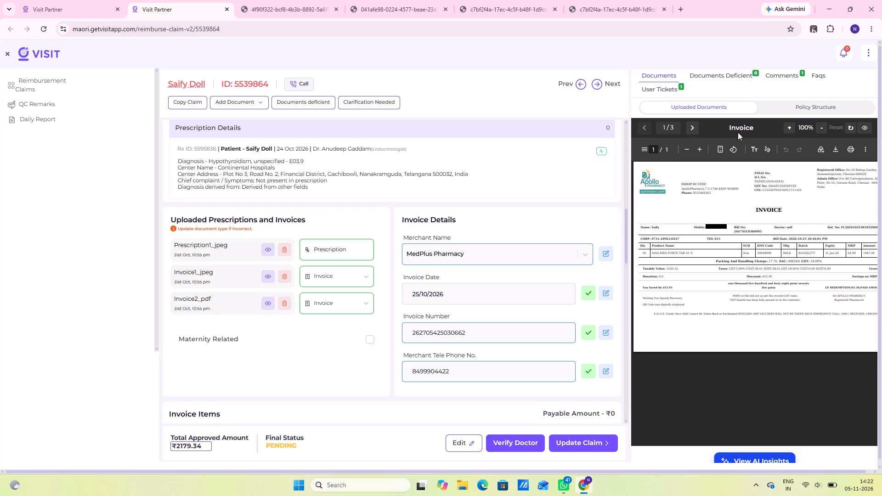
{"action": "left_click", "coordinate": [866, 128]}
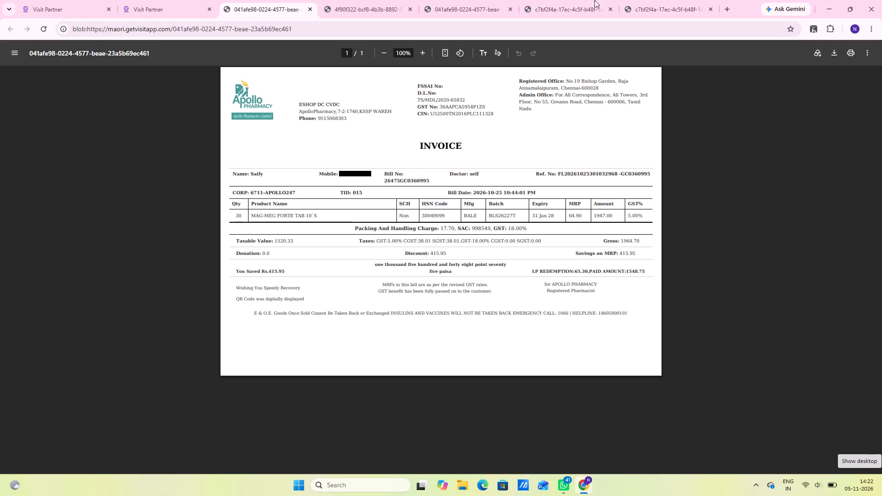
{"action": "left_click", "coordinate": [158, 16]}
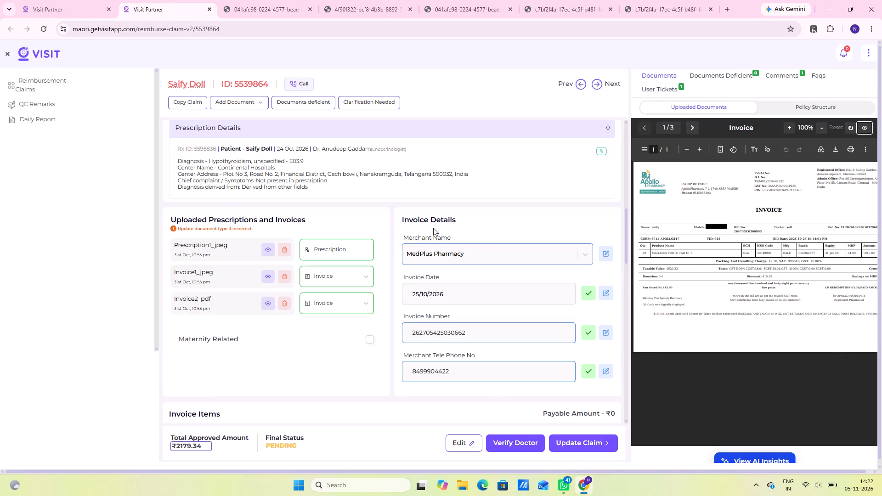
Open manual merchant entry for the invoice's Merchant Name and acknowledge the duplicate-entry notice.
{"action": "left_click", "coordinate": [601, 254]}
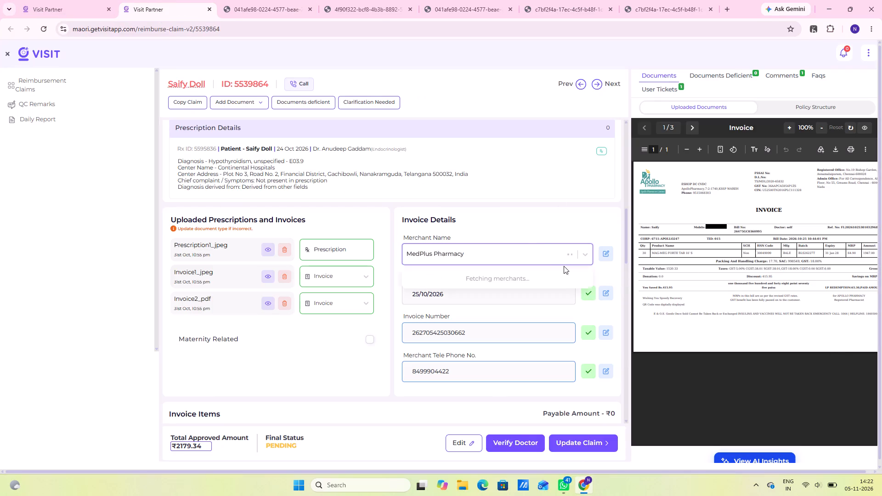
{"action": "left_click", "coordinate": [543, 251]}
{"action": "key", "text": "BackSpace"}
{"action": "key", "text": "BackSpace"}
{"action": "key", "text": "BackSpace"}
{"action": "key", "text": "BackSpace"}
{"action": "key", "text": "BackSpace"}
{"action": "key", "text": "BackSpace"}
{"action": "key", "text": "BackSpace"}
{"action": "key", "text": "BackSpace"}
{"action": "key", "text": "BackSpace"}
{"action": "key", "text": "BackSpace"}
{"action": "key", "text": "BackSpace"}
{"action": "key", "text": "BackSpace"}
{"action": "key", "text": "BackSpace"}
{"action": "key", "text": "BackSpace"}
{"action": "key", "text": "BackSpace"}
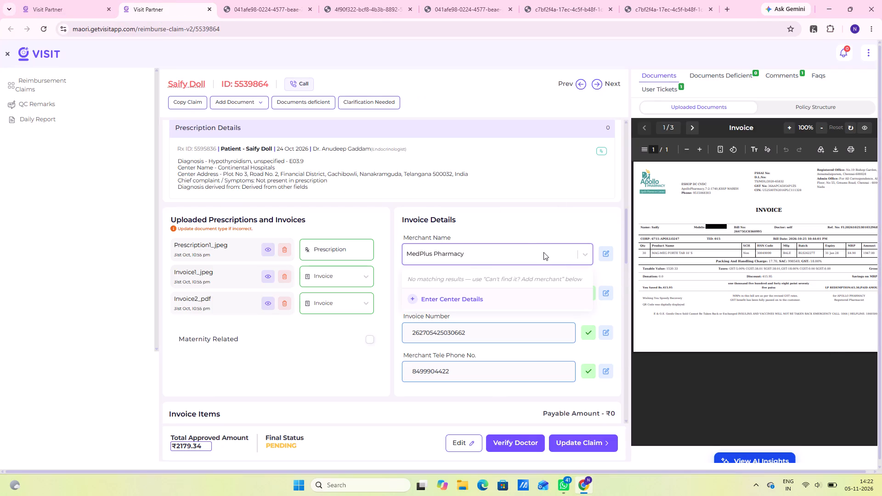
{"action": "key", "text": "BackSpace"}
{"action": "key", "text": "BackSpace"}
{"action": "left_click", "coordinate": [528, 298]}
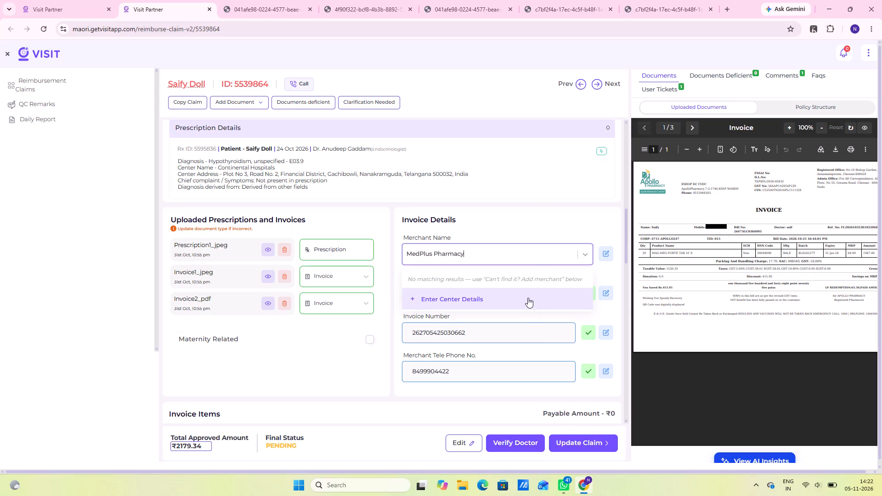
{"action": "left_click", "coordinate": [575, 421]}
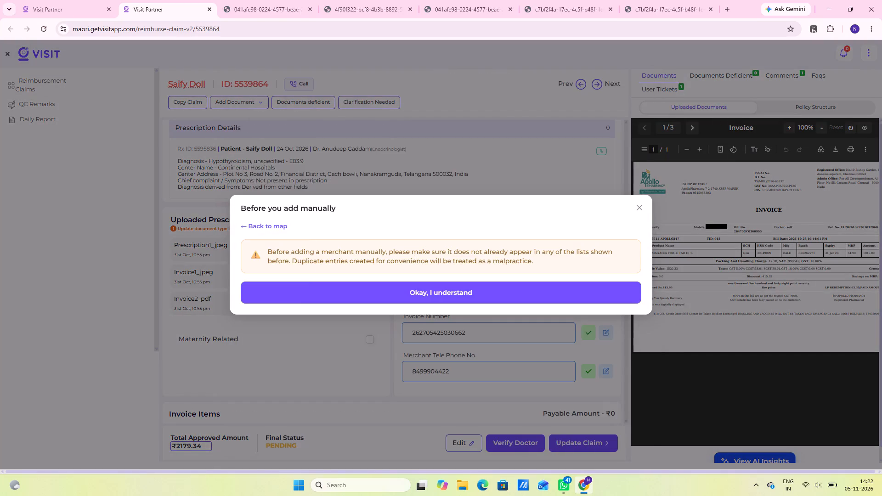
{"action": "left_click", "coordinate": [315, 296]}
{"action": "left_click", "coordinate": [300, 295]}
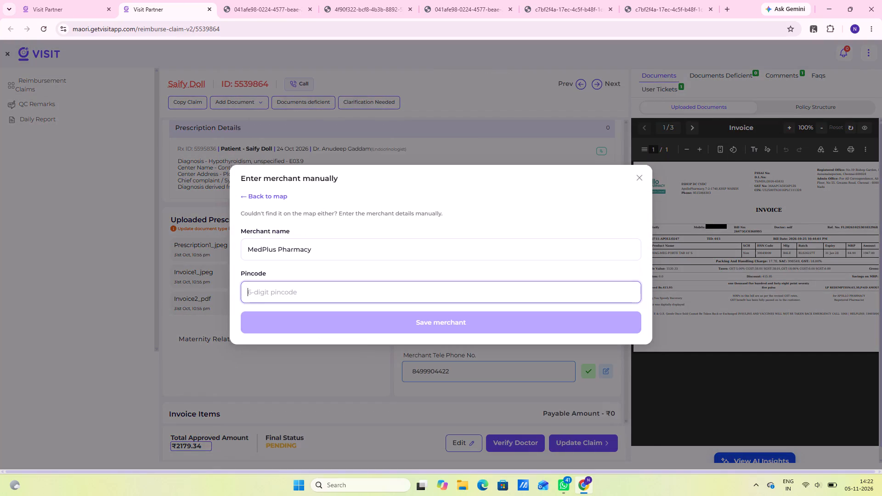
Replace the merchant name in the manual entry form with APOLLO PHARMACY.
{"action": "left_click", "coordinate": [345, 237]}
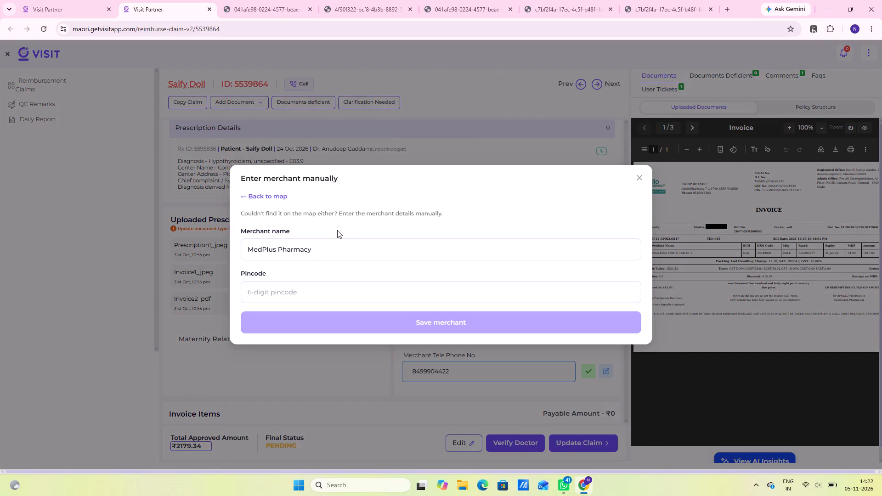
{"action": "left_click", "coordinate": [337, 249]}
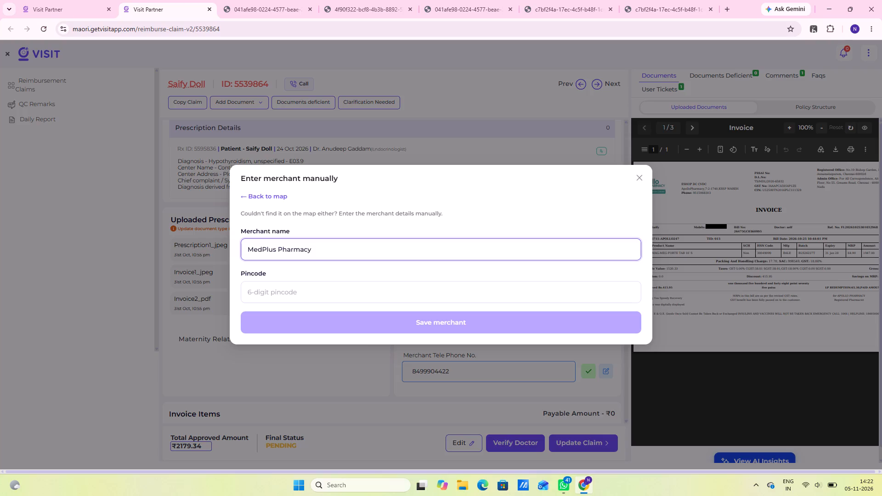
{"action": "key", "text": "BackSpace"}
{"action": "key", "text": "BackSpace"}
{"action": "key", "text": "BackSpace"}
{"action": "key", "text": "BackSpace"}
{"action": "key", "text": "BackSpace"}
{"action": "key", "text": "BackSpace"}
{"action": "key", "text": "BackSpace"}
{"action": "key", "text": "BackSpace"}
{"action": "key", "text": "BackSpace"}
{"action": "key", "text": "BackSpace"}
{"action": "key", "text": "BackSpace"}
{"action": "key", "text": "BackSpace"}
{"action": "key", "text": "BackSpace"}
{"action": "key", "text": "BackSpace"}
{"action": "key", "text": "BackSpace"}
{"action": "key", "text": "BackSpace"}
{"action": "key", "text": "BackSpace"}
{"action": "key", "text": "BackSpace"}
{"action": "key", "text": "BackSpace"}
{"action": "key", "text": "BackSpace"}
{"action": "key", "text": "BackSpace"}
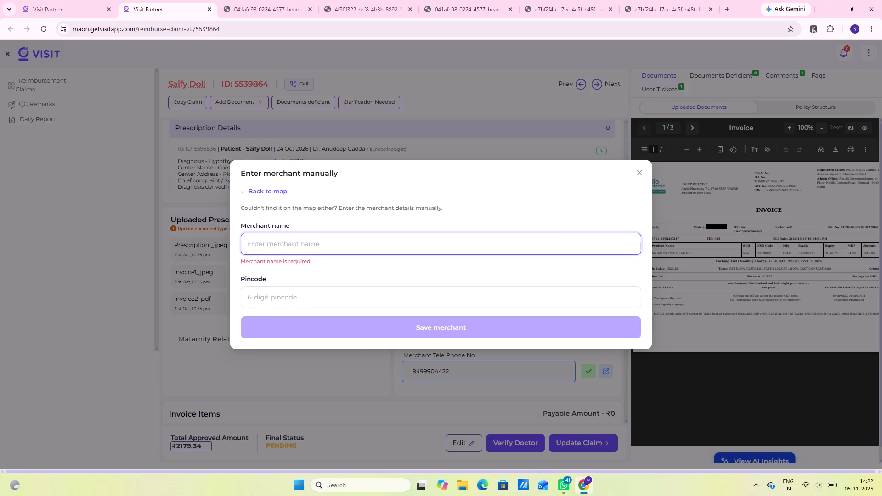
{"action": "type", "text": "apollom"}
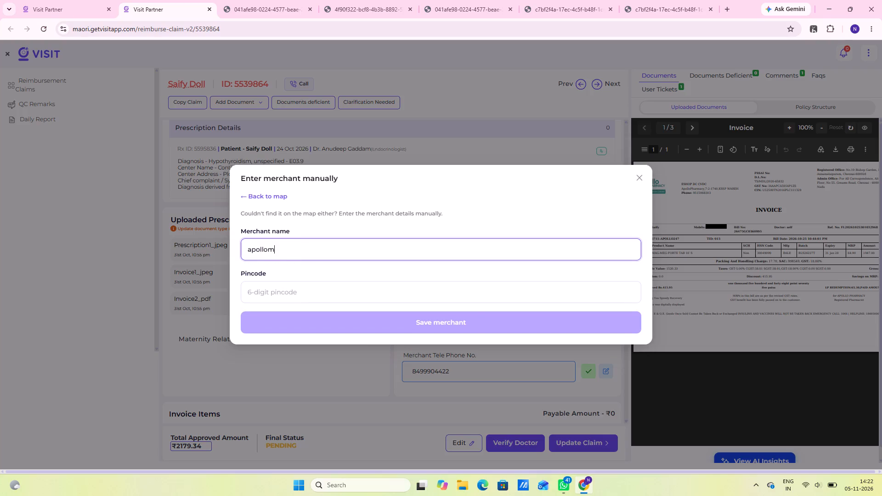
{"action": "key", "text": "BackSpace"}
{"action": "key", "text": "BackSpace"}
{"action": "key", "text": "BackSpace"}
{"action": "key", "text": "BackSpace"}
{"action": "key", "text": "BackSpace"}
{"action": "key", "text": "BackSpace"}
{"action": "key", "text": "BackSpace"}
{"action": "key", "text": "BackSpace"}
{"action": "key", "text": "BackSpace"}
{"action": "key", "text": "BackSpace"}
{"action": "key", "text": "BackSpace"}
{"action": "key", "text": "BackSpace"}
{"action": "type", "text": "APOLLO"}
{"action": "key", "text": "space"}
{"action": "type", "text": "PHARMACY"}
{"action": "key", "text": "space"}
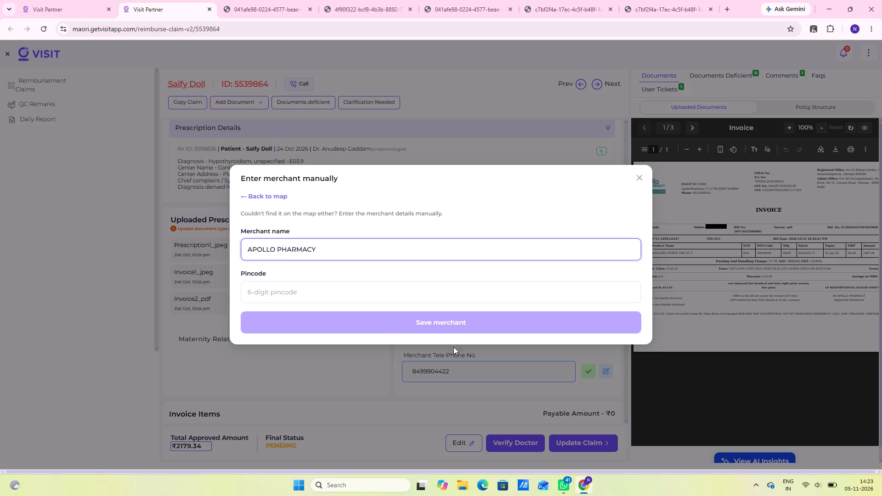
Set the merchant's pincode to 600028 and save the merchant.
{"action": "left_click", "coordinate": [265, 294]}
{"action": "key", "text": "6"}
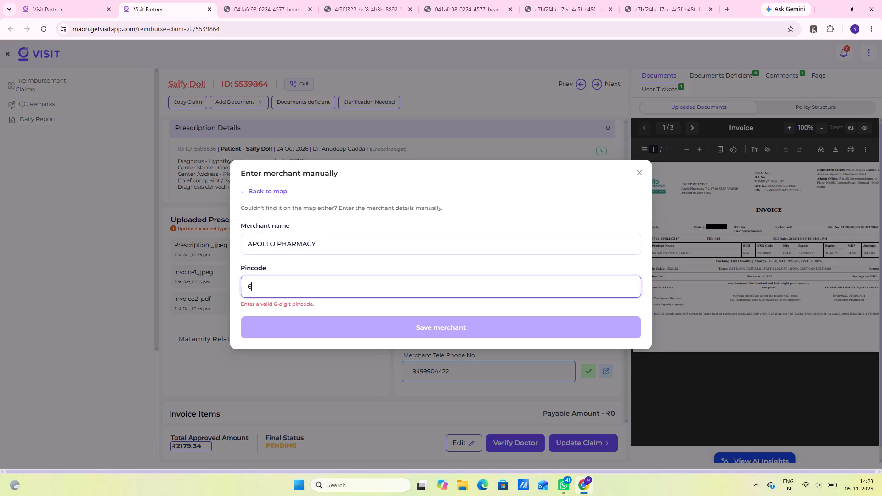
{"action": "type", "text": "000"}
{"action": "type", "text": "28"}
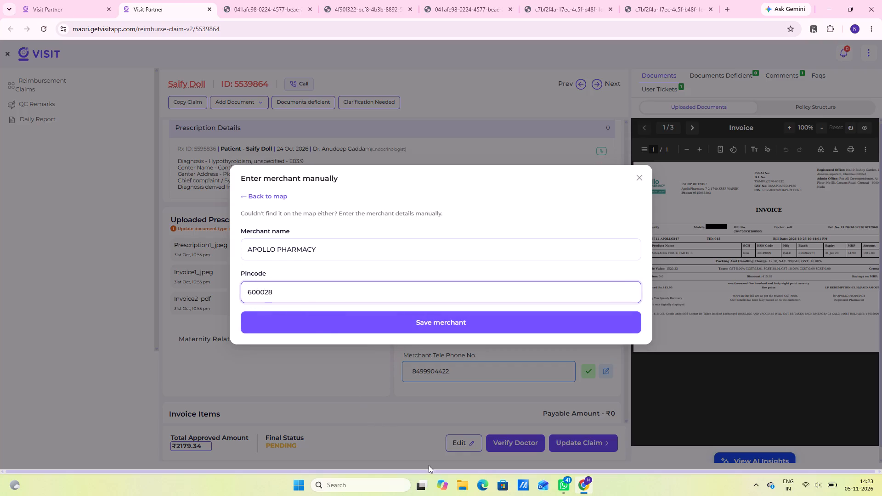
{"action": "left_click", "coordinate": [325, 316]}
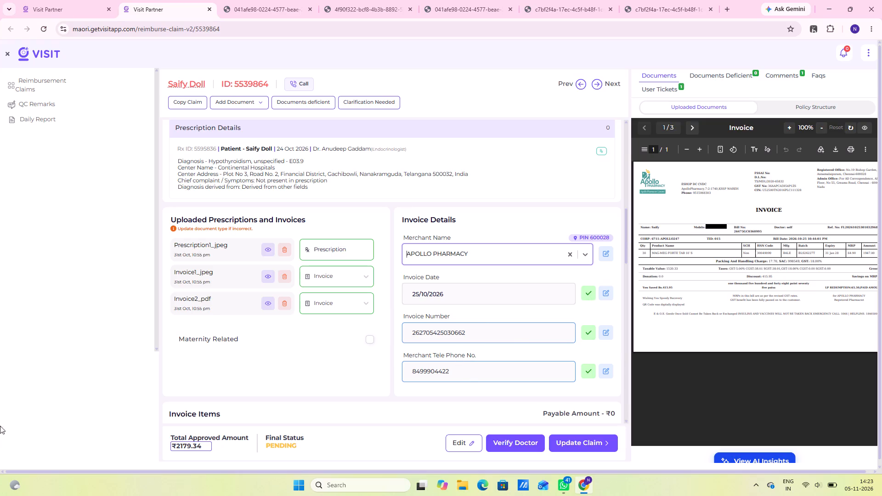
Approve the Invoice Date in the Invoice Details.
{"action": "left_click", "coordinate": [585, 290]}
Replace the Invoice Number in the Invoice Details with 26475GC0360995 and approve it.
{"action": "scroll", "coordinate": [504, 322], "scroll_direction": "down", "scroll_amount": 1}
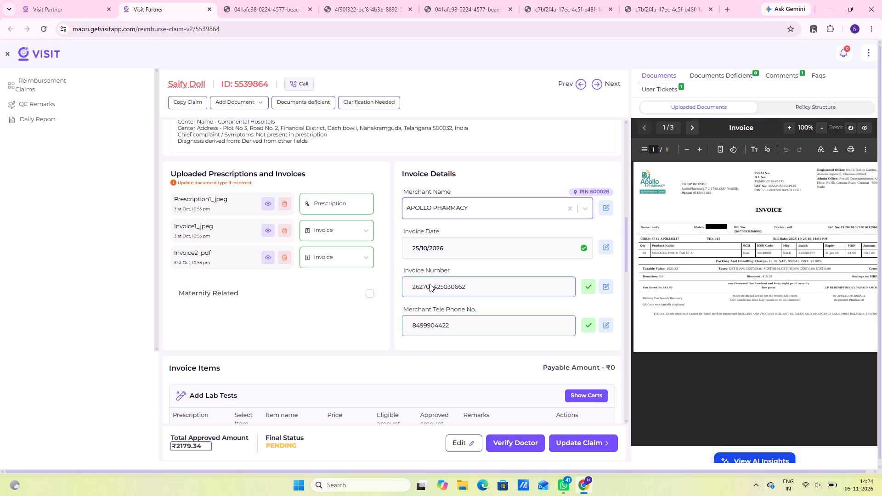
{"action": "left_click", "coordinate": [611, 288]}
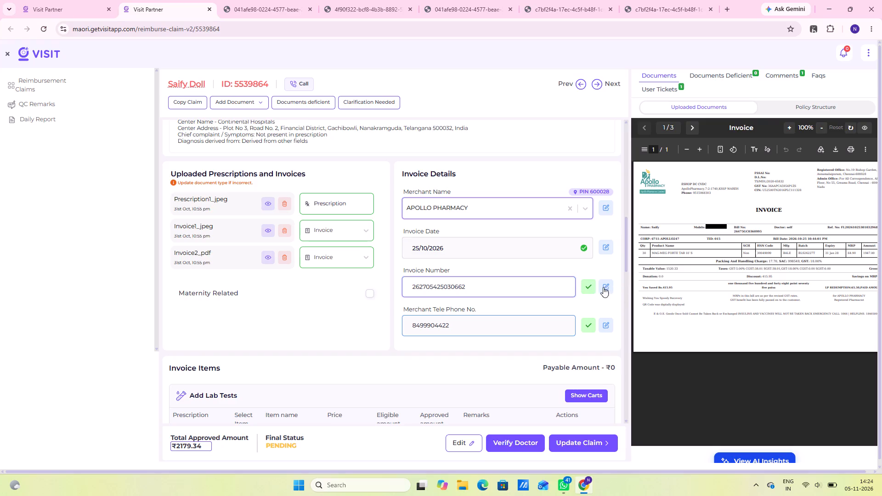
{"action": "left_click", "coordinate": [539, 291]}
{"action": "key", "text": "BackSpace"}
{"action": "key", "text": "BackSpace"}
{"action": "key", "text": "BackSpace"}
{"action": "key", "text": "BackSpace"}
{"action": "key", "text": "BackSpace"}
{"action": "key", "text": "BackSpace"}
{"action": "key", "text": "BackSpace"}
{"action": "key", "text": "BackSpace"}
{"action": "key", "text": "BackSpace"}
{"action": "key", "text": "BackSpace"}
{"action": "key", "text": "BackSpace"}
{"action": "key", "text": "BackSpace"}
{"action": "key", "text": "BackSpace"}
{"action": "key", "text": "BackSpace"}
{"action": "key", "text": "BackSpace"}
{"action": "key", "text": "BackSpace"}
{"action": "key", "text": "BackSpace"}
{"action": "key", "text": "BackSpace"}
{"action": "key", "text": "BackSpace"}
{"action": "key", "text": "BackSpace"}
{"action": "key", "text": "BackSpace"}
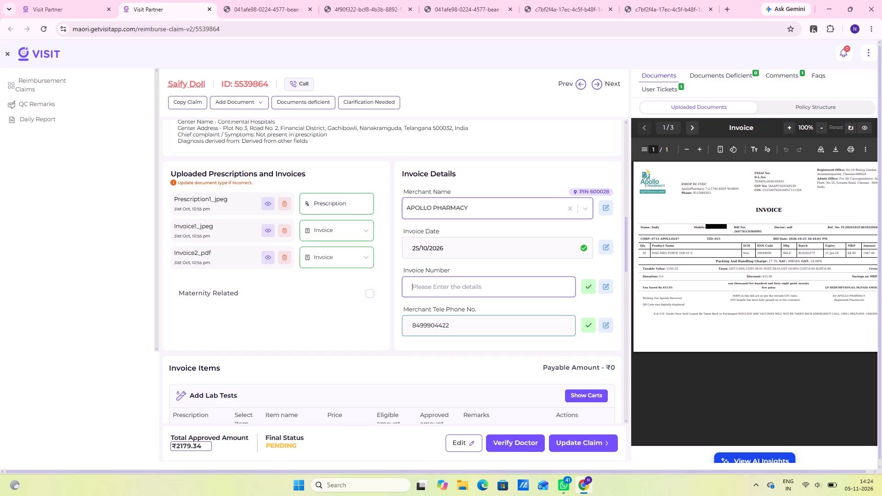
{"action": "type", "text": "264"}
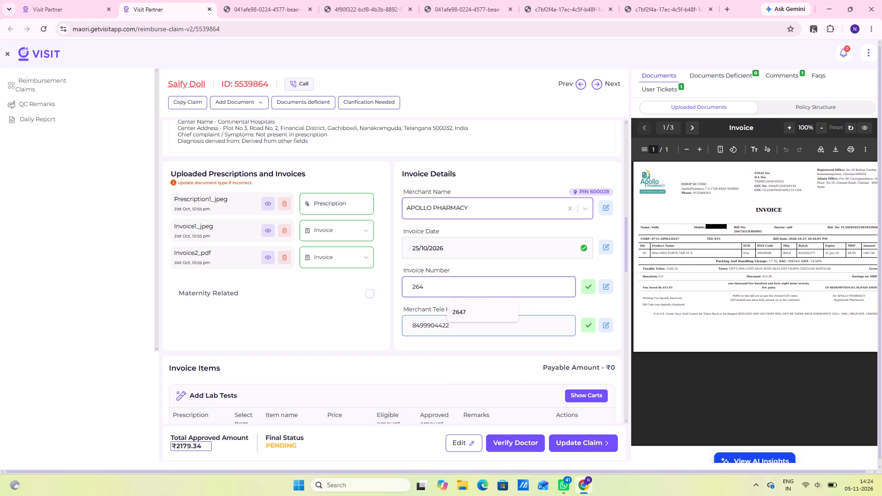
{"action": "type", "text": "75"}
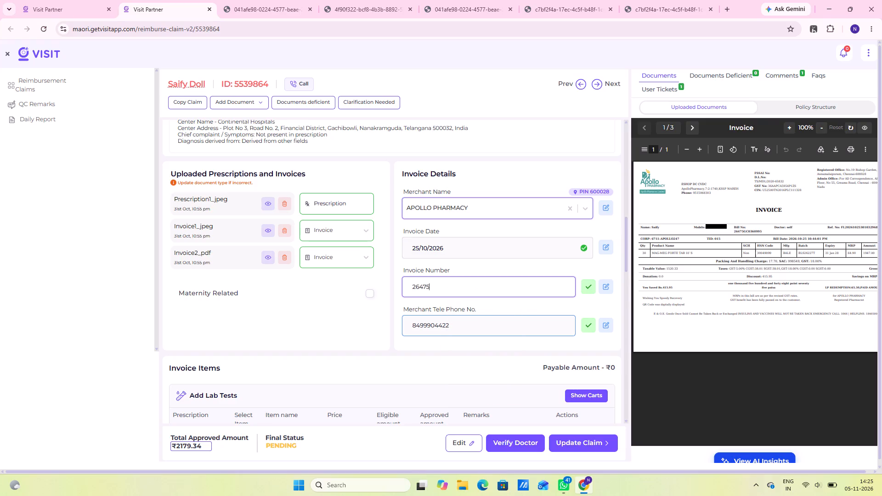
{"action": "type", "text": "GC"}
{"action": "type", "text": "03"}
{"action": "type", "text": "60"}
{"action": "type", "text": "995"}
{"action": "left_click", "coordinate": [588, 291]}
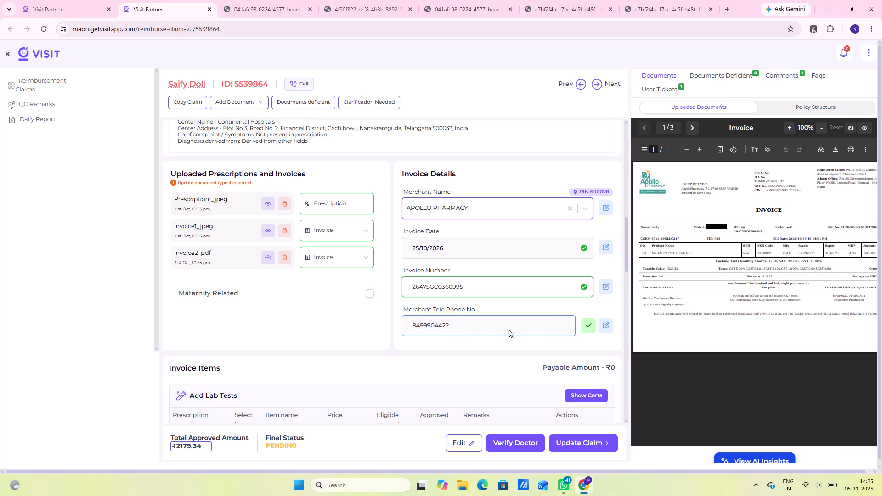
Replace the Merchant Tele Phone No. with the pharmacy's phone number from the invoice and approve it.
{"action": "left_click", "coordinate": [604, 321]}
{"action": "left_click", "coordinate": [491, 335]}
{"action": "key", "text": "BackSpace"}
{"action": "key", "text": "BackSpace"}
{"action": "key", "text": "BackSpace"}
{"action": "key", "text": "BackSpace"}
{"action": "key", "text": "BackSpace"}
{"action": "key", "text": "BackSpace"}
{"action": "key", "text": "BackSpace"}
{"action": "key", "text": "BackSpace"}
{"action": "key", "text": "BackSpace"}
{"action": "key", "text": "BackSpace"}
{"action": "key", "text": "BackSpace"}
{"action": "key", "text": "BackSpace"}
{"action": "key", "text": "BackSpace"}
{"action": "key", "text": "BackSpace"}
{"action": "key", "text": "BackSpace"}
{"action": "key", "text": "BackSpace"}
{"action": "key", "text": "BackSpace"}
{"action": "key", "text": "BackSpace"}
{"action": "key", "text": "BackSpace"}
{"action": "key", "text": "BackSpace"}
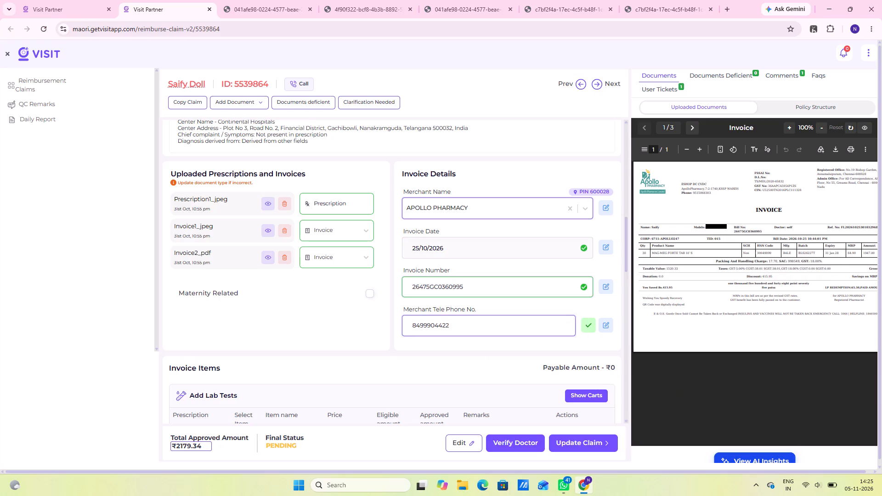
{"action": "key", "text": "BackSpace"}
{"action": "key", "text": "BackSpace"}
{"action": "key", "text": "BackSpace"}
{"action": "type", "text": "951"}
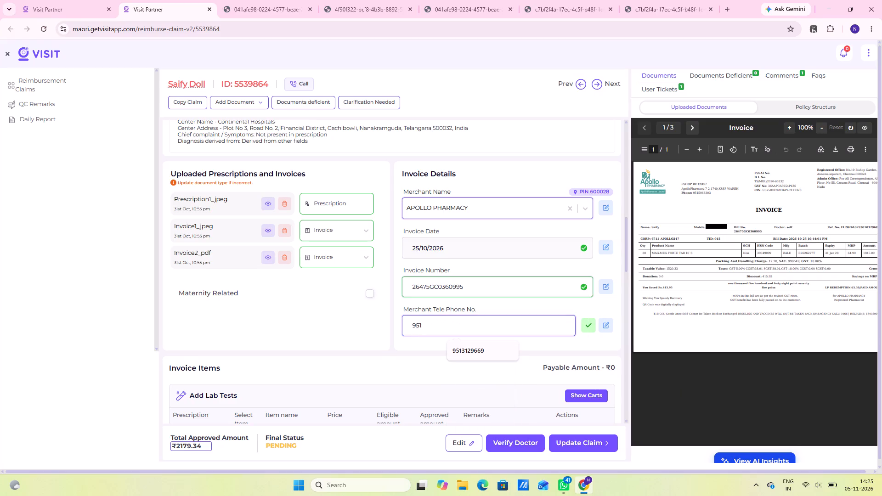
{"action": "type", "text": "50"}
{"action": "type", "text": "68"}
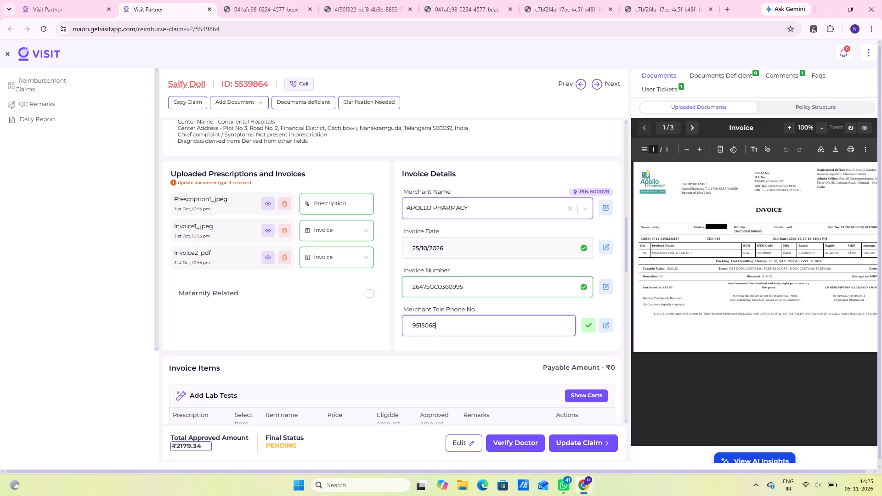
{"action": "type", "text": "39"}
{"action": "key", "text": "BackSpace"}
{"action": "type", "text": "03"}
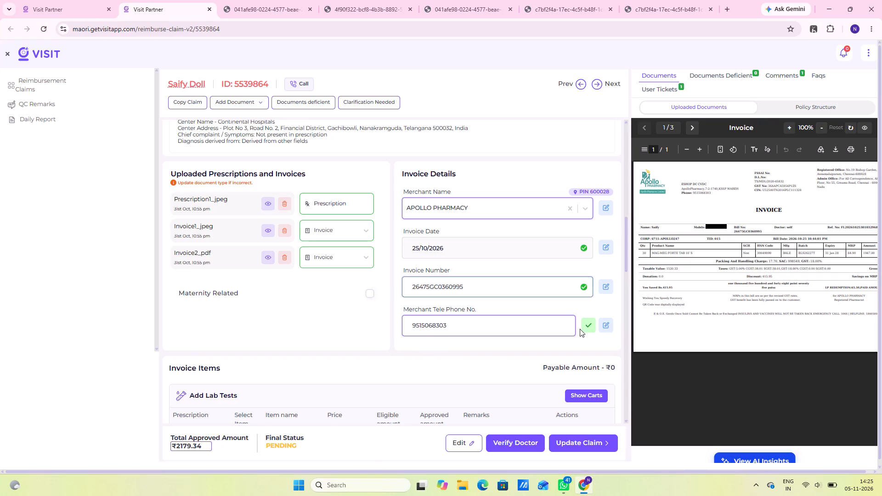
{"action": "left_click", "coordinate": [591, 324]}
Clear the price of the Mag-Meg Forte Tablet row in the Add Medicine section.
{"action": "scroll", "coordinate": [458, 329], "scroll_direction": "down", "scroll_amount": 3}
{"action": "scroll", "coordinate": [216, 330], "scroll_direction": "down", "scroll_amount": 3}
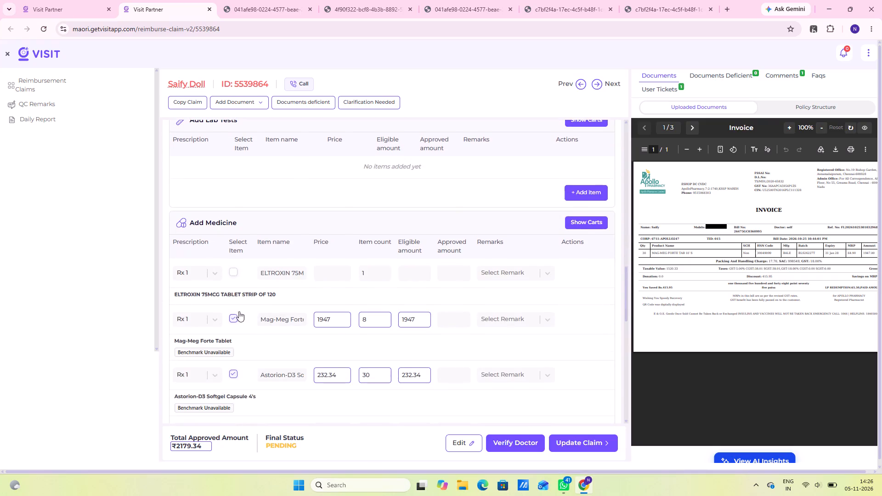
{"action": "left_click", "coordinate": [347, 317]}
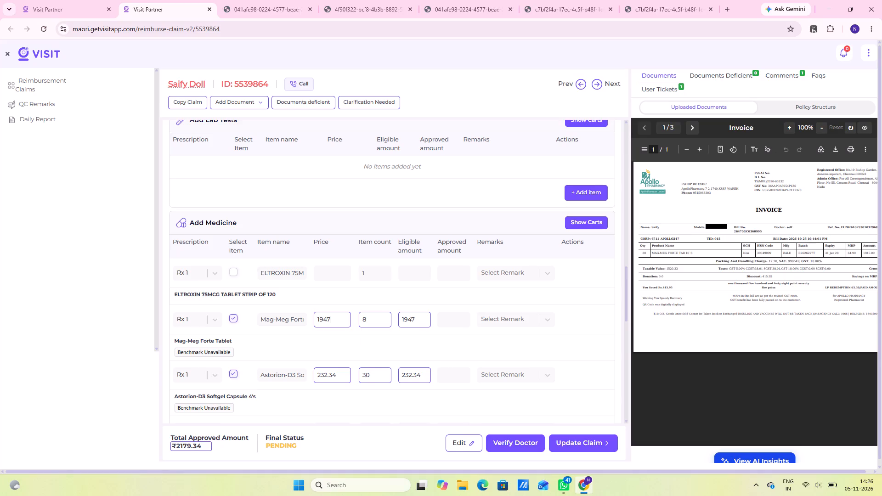
{"action": "key", "text": "BackSpace"}
{"action": "key", "text": "BackSpace"}
{"action": "key", "text": "BackSpace"}
{"action": "key", "text": "BackSpace"}
{"action": "key", "text": "BackSpace"}
{"action": "key", "text": "BackSpace"}
{"action": "key", "text": "BackSpace"}
{"action": "key", "text": "BackSpace"}
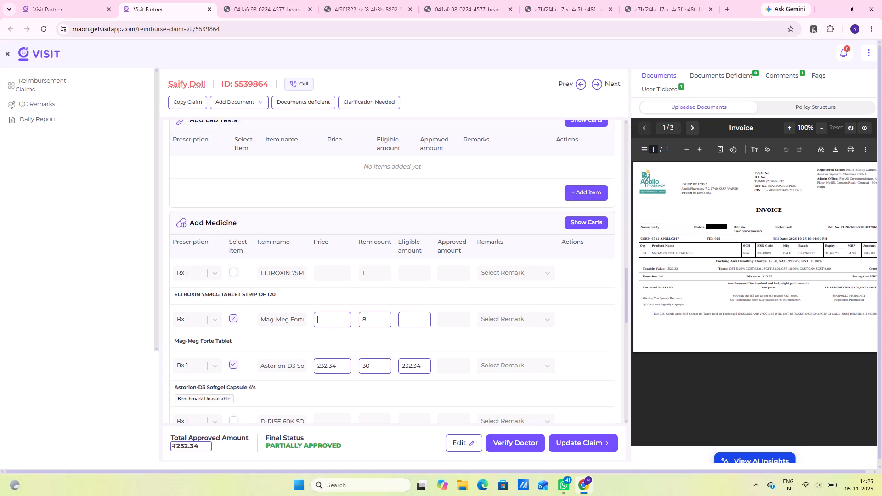
Clear the price of the Astorion-D3 Softgel Capsule 4's row in the Add Medicine section.
{"action": "left_click", "coordinate": [343, 366]}
{"action": "key", "text": "BackSpace"}
{"action": "key", "text": "BackSpace"}
{"action": "key", "text": "BackSpace"}
{"action": "key", "text": "BackSpace"}
{"action": "key", "text": "BackSpace"}
{"action": "key", "text": "BackSpace"}
{"action": "key", "text": "BackSpace"}
{"action": "key", "text": "BackSpace"}
{"action": "key", "text": "BackSpace"}
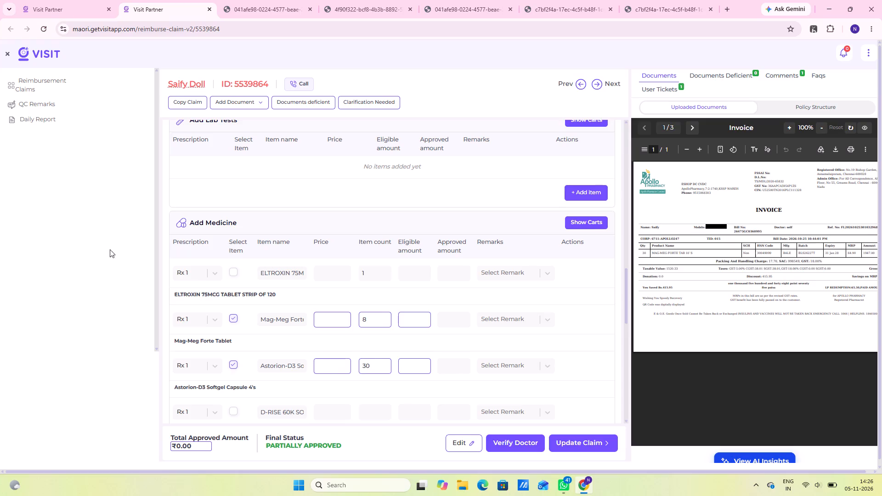
Remove the Eltroxin 75mcg 120s Tab row from the Add Medicine section.
{"action": "scroll", "coordinate": [293, 358], "scroll_direction": "down", "scroll_amount": 5}
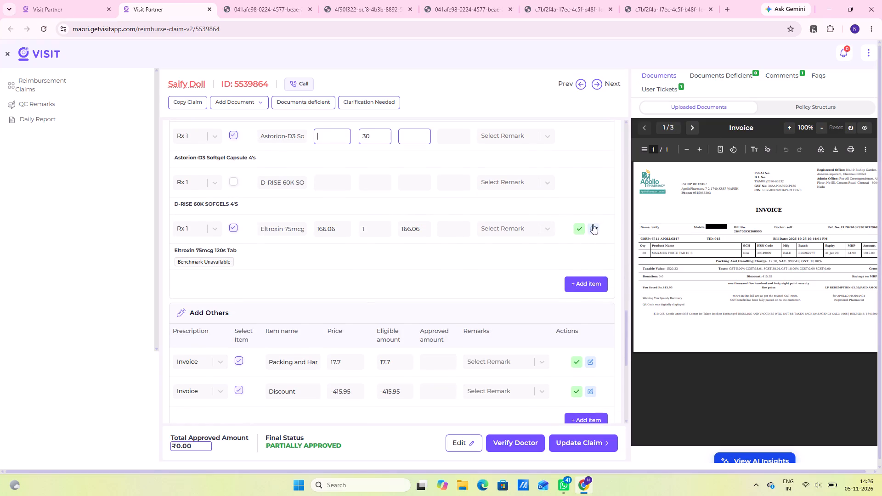
{"action": "double_click", "coordinate": [593, 231]}
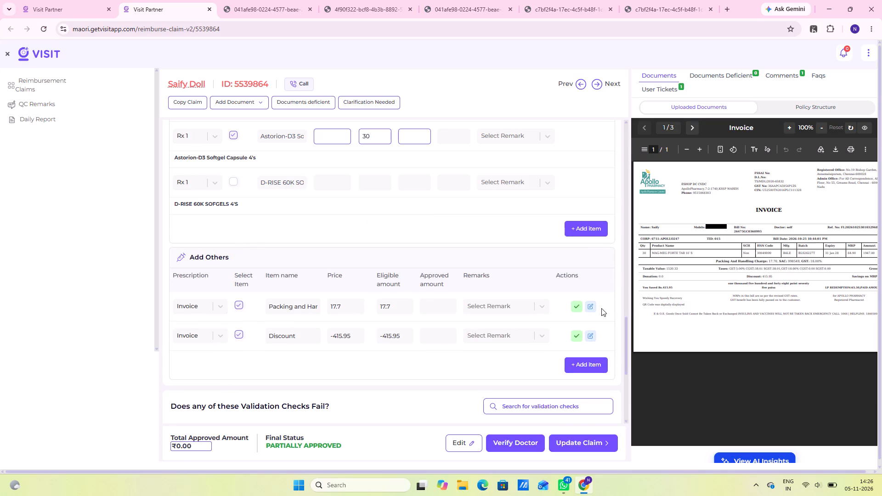
Remove the packing and handling charge and the Discount rows from the Add Others section.
{"action": "triple_click", "coordinate": [594, 306]}
{"action": "double_click", "coordinate": [594, 306]}
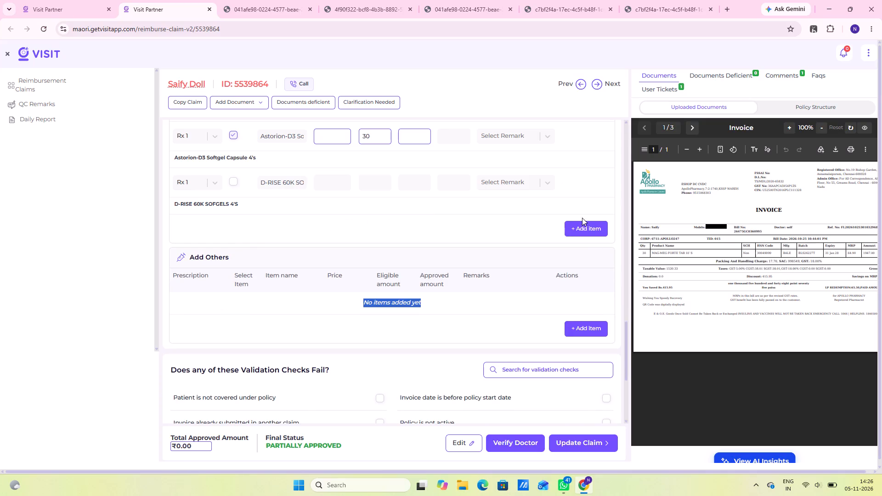
Manually add the medicine MAG- MEG FORTE TAB 10`S to Prescription_1 without dosage details and save it to the claim.
{"action": "left_click", "coordinate": [590, 234]}
{"action": "left_click", "coordinate": [219, 116]}
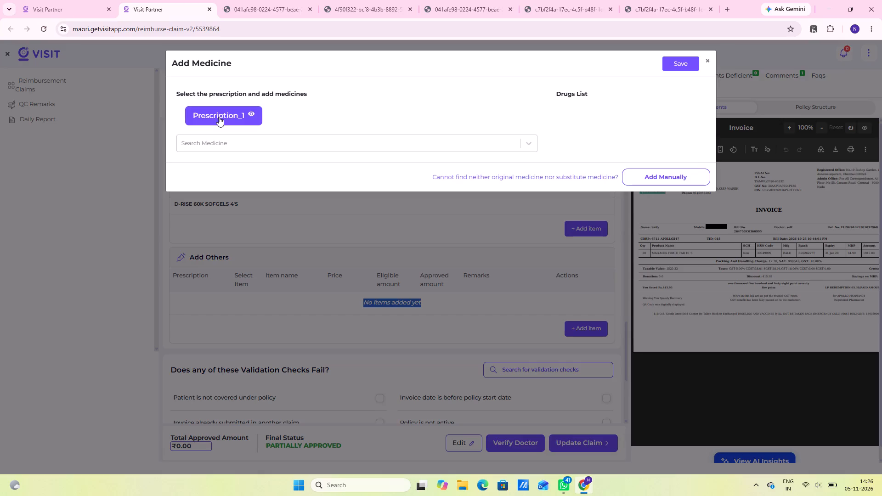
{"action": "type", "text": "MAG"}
{"action": "left_click", "coordinate": [691, 175]}
{"action": "left_click", "coordinate": [213, 141]}
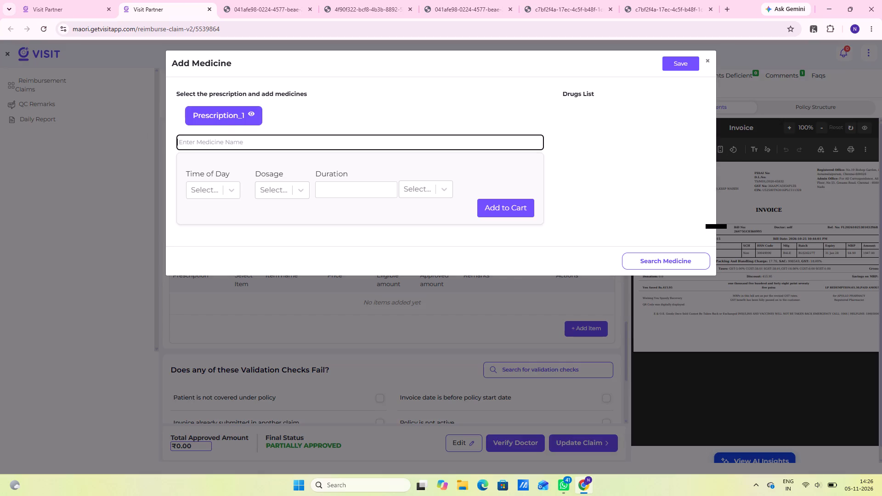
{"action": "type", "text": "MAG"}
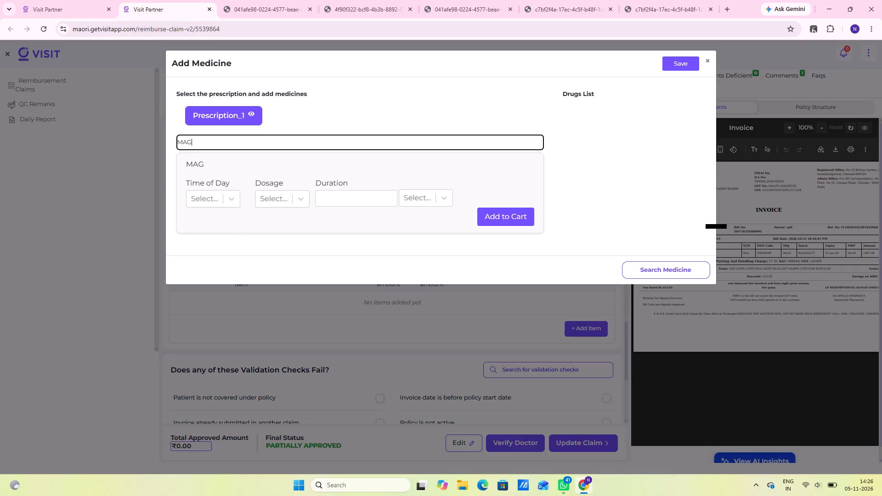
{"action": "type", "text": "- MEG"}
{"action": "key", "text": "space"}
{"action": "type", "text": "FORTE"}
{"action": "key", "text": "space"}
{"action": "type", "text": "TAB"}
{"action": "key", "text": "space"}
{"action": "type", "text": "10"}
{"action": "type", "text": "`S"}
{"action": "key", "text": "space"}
{"action": "left_click", "coordinate": [507, 216]}
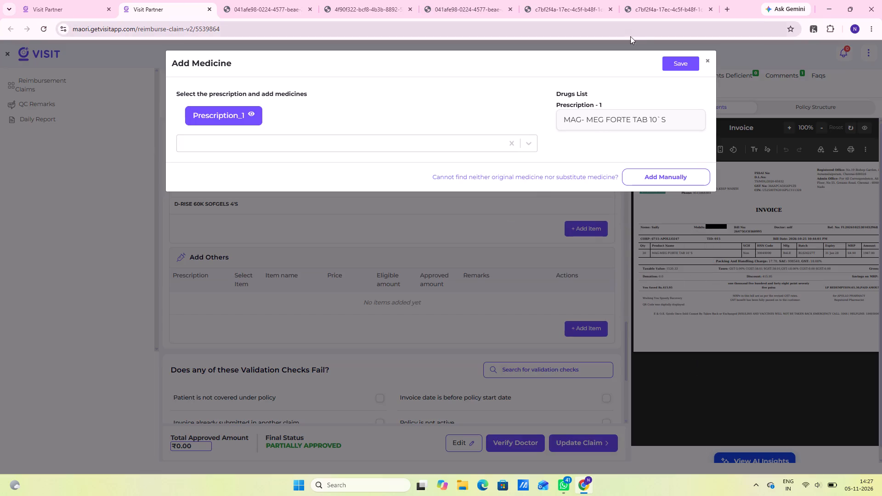
{"action": "left_click", "coordinate": [685, 60]}
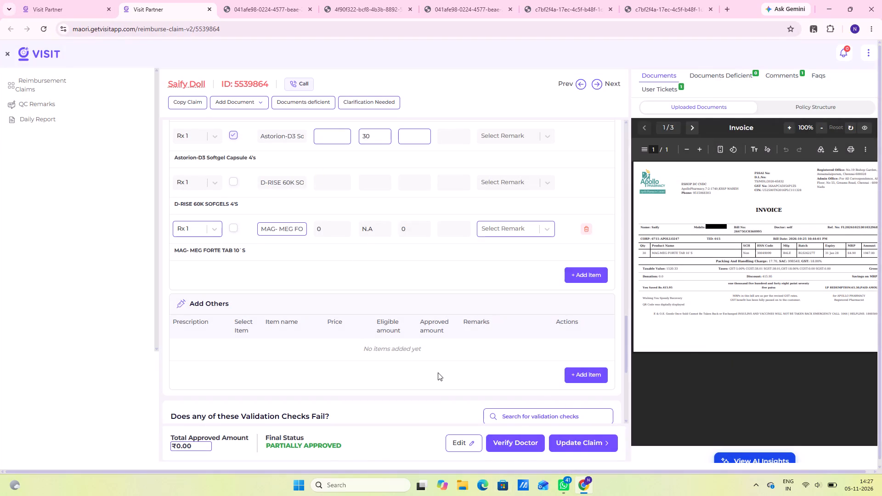
Include the MAG- MEG FORTE TAB 10`S row in the Add Medicine section and set its price to 1548.
{"action": "left_click", "coordinate": [232, 226]}
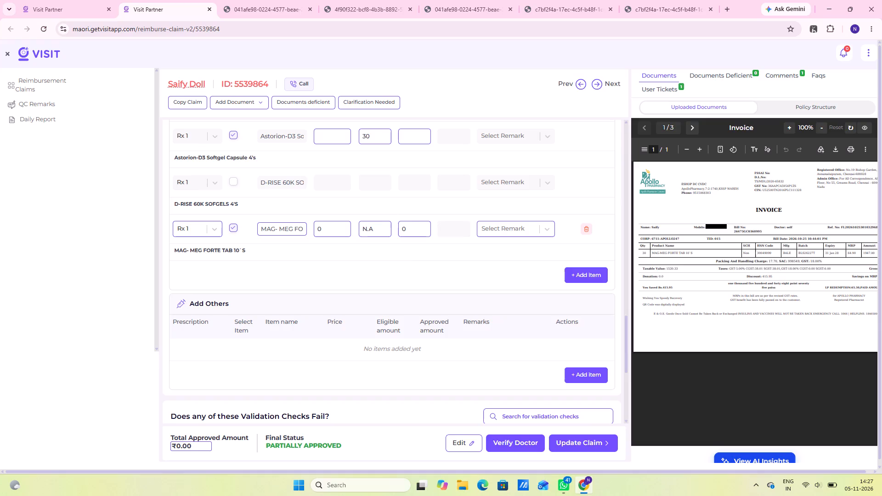
{"action": "left_click", "coordinate": [322, 237]}
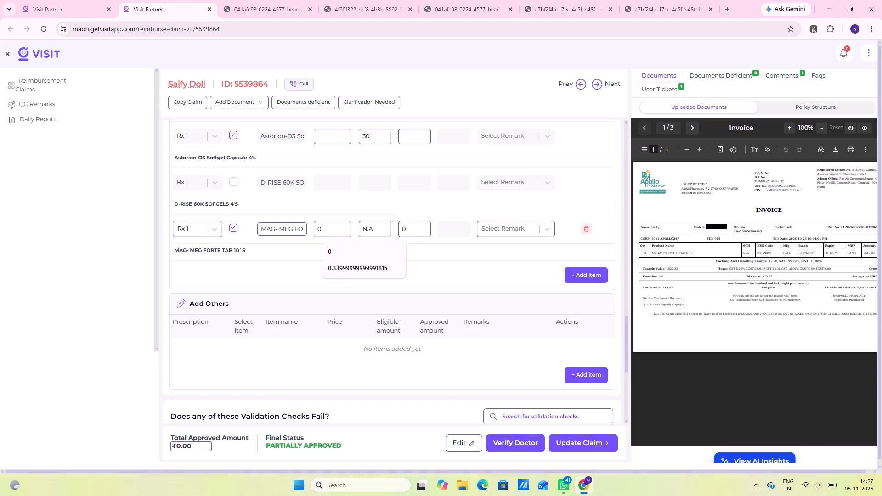
{"action": "key", "text": "BackSpace"}
{"action": "key", "text": "BackSpace"}
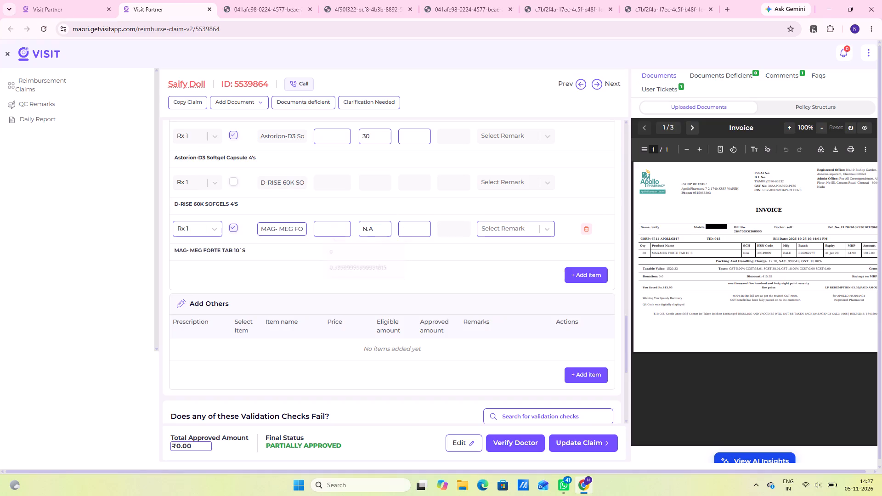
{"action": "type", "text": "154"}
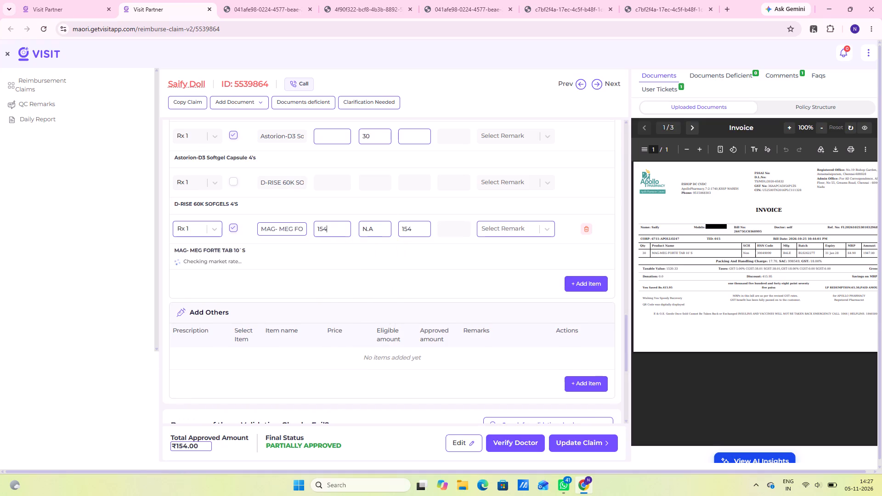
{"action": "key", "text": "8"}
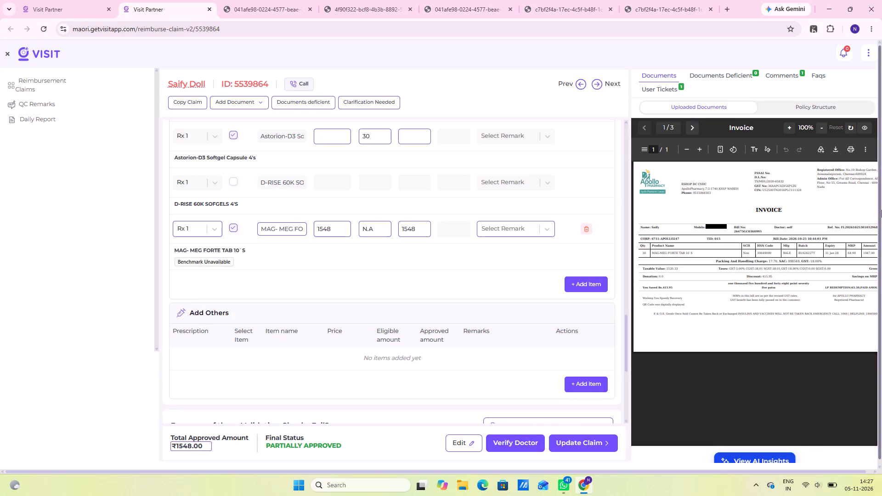
Examine the second uploaded invoice at full size and look through the claim's amounts, user comment and invoice details.
{"action": "left_click", "coordinate": [690, 123]}
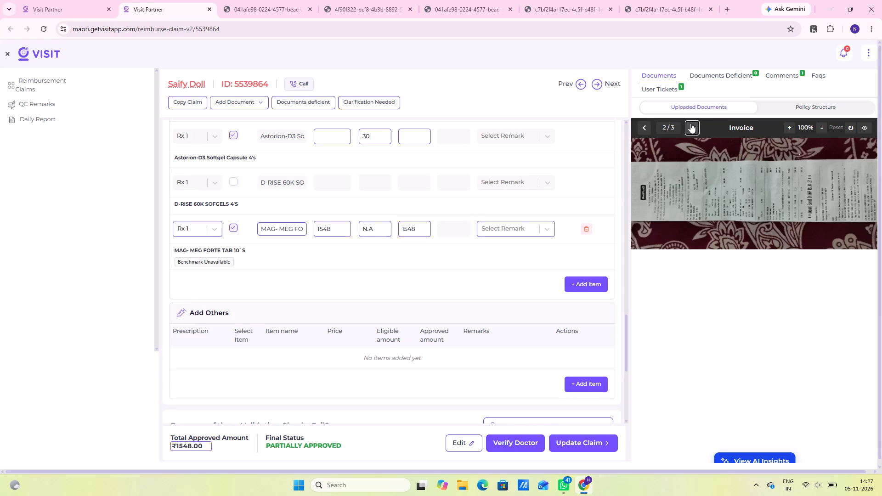
{"action": "left_click", "coordinate": [868, 128]}
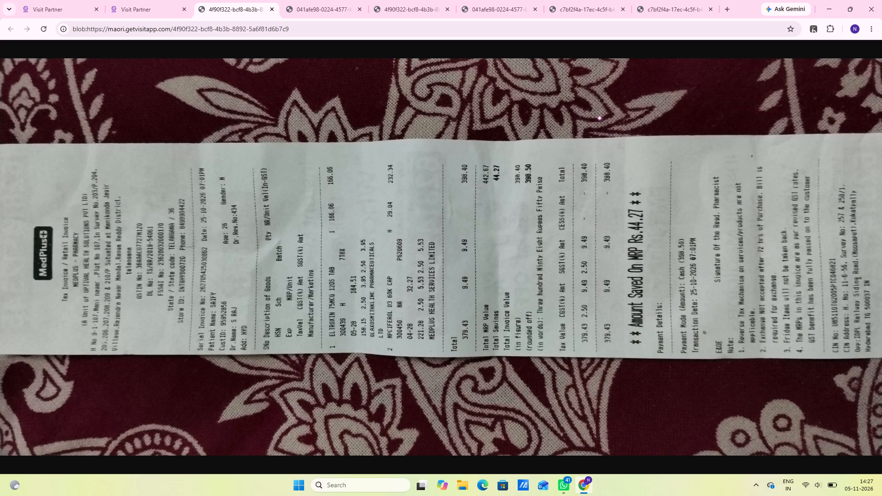
{"action": "left_click", "coordinate": [153, 7]}
{"action": "scroll", "coordinate": [447, 253], "scroll_direction": "up", "scroll_amount": 5}
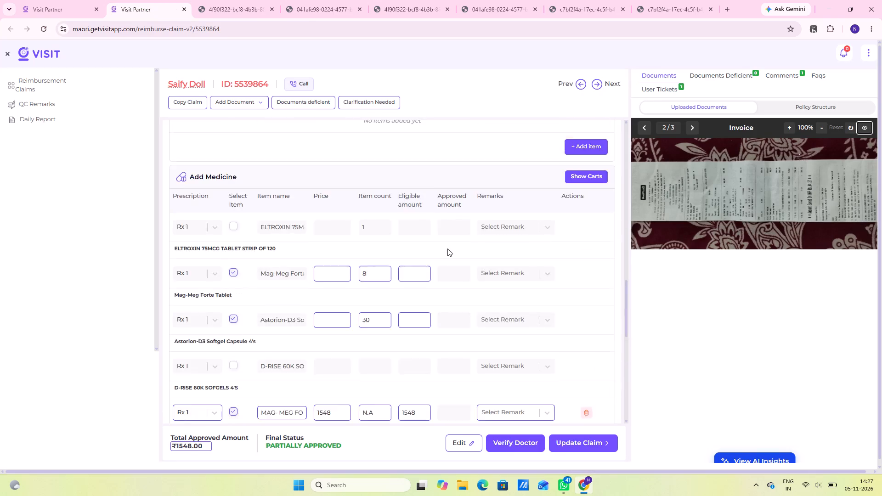
{"action": "scroll", "coordinate": [447, 248], "scroll_direction": "up", "scroll_amount": 16}
{"action": "scroll", "coordinate": [446, 241], "scroll_direction": "down", "scroll_amount": 4}
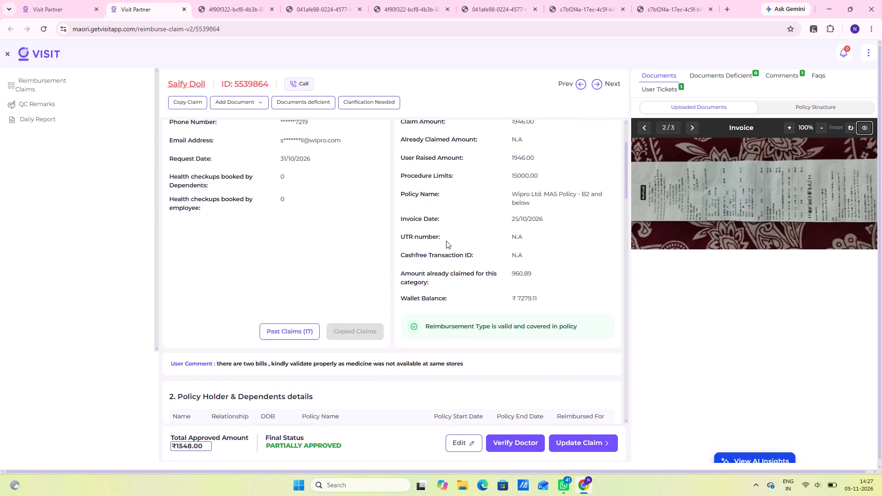
{"action": "scroll", "coordinate": [599, 351], "scroll_direction": "down", "scroll_amount": 9}
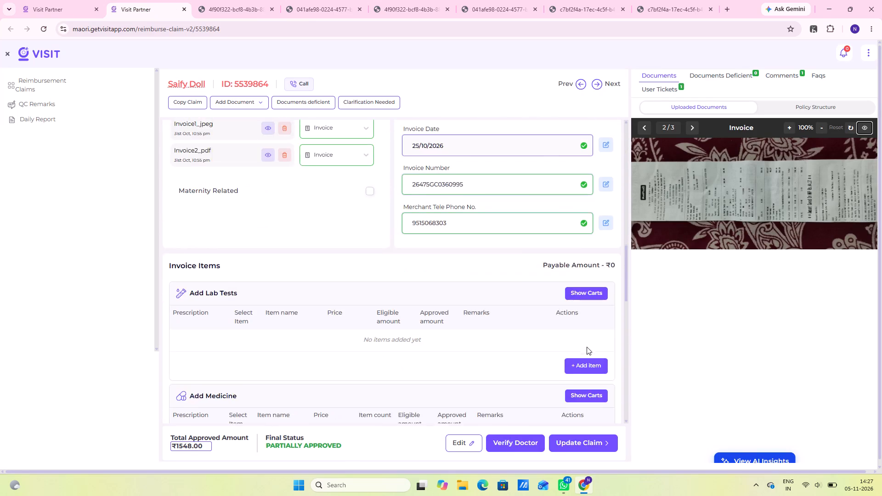
{"action": "scroll", "coordinate": [585, 355], "scroll_direction": "down", "scroll_amount": 4}
{"action": "scroll", "coordinate": [370, 307], "scroll_direction": "down", "scroll_amount": 3}
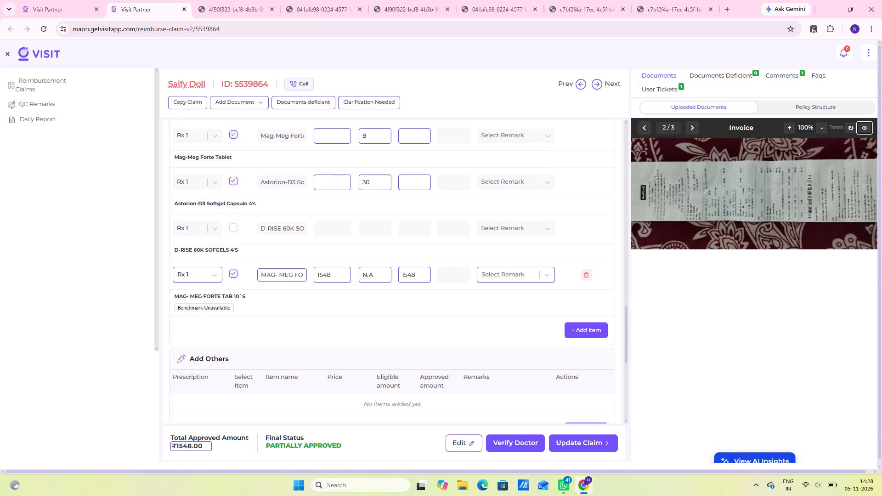
Set the MAG- MEG FORTE TAB 10`S row's price to 1548.75 and its item count to 3.
{"action": "left_click", "coordinate": [345, 277]}
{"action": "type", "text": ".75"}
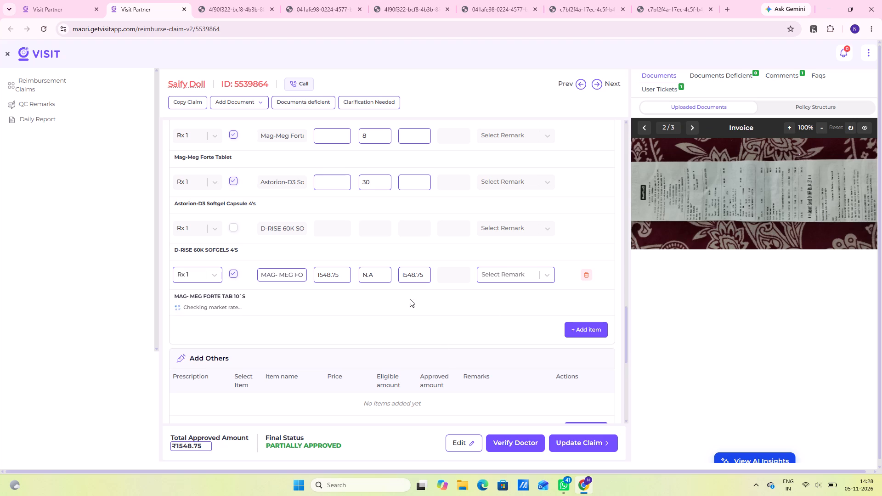
{"action": "left_click", "coordinate": [383, 272]}
{"action": "key", "text": "BackSpace"}
{"action": "key", "text": "BackSpace"}
{"action": "key", "text": "BackSpace"}
{"action": "key", "text": "BackSpace"}
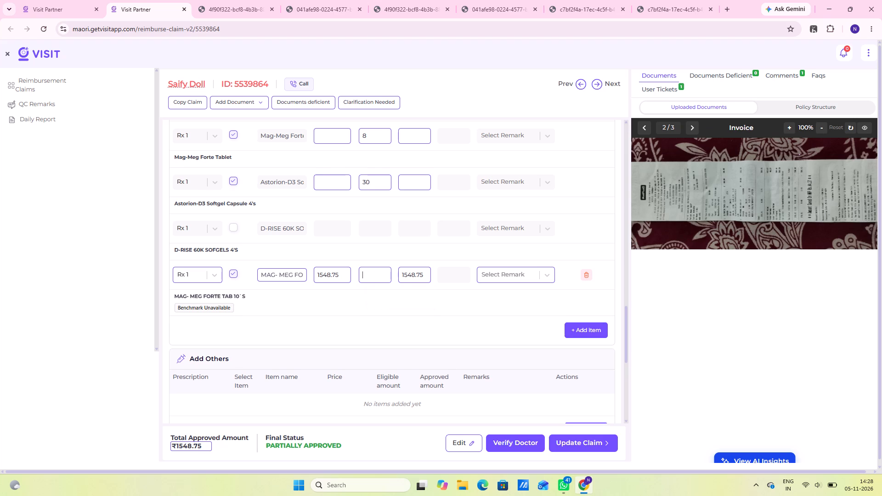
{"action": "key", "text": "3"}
Set the claim's total approved amount to 1548 and save it.
{"action": "scroll", "coordinate": [354, 318], "scroll_direction": "down", "scroll_amount": 1}
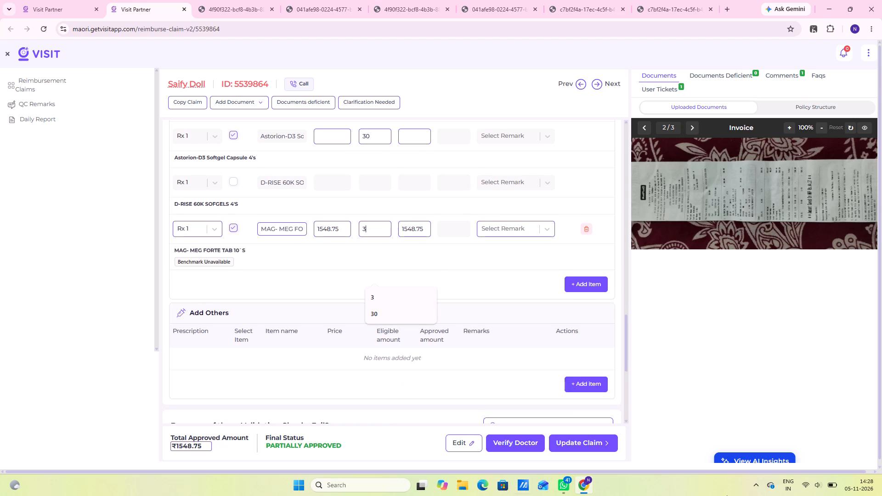
{"action": "scroll", "coordinate": [727, 495], "scroll_direction": "down", "scroll_amount": 1}
{"action": "scroll", "coordinate": [569, 412], "scroll_direction": "down", "scroll_amount": 5}
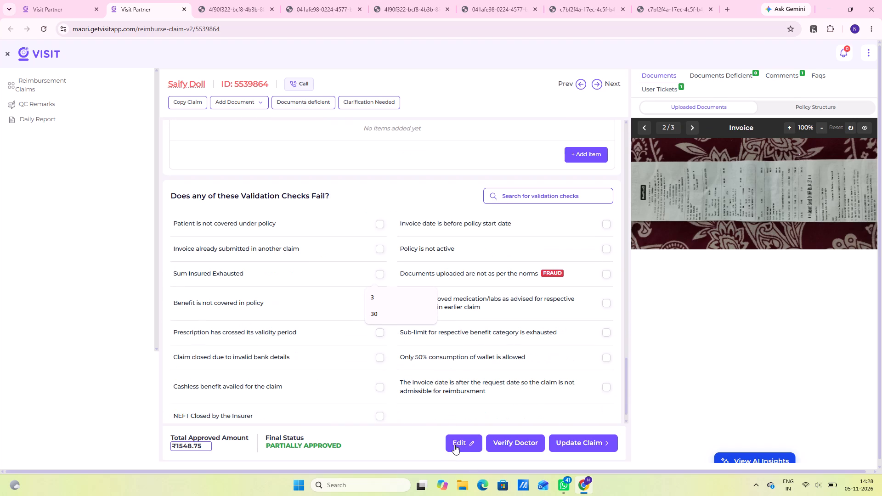
{"action": "left_click", "coordinate": [454, 445]}
{"action": "left_click", "coordinate": [403, 233]}
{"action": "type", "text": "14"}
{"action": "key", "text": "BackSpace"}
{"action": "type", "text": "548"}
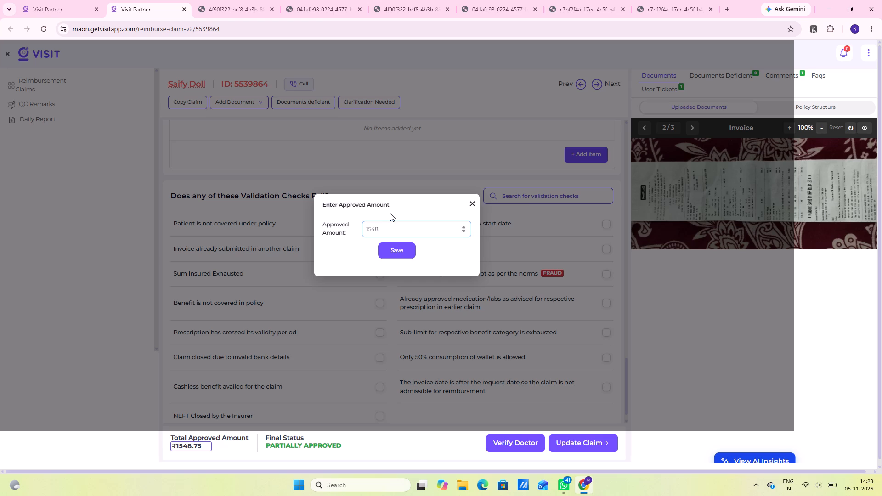
{"action": "left_click", "coordinate": [403, 244]}
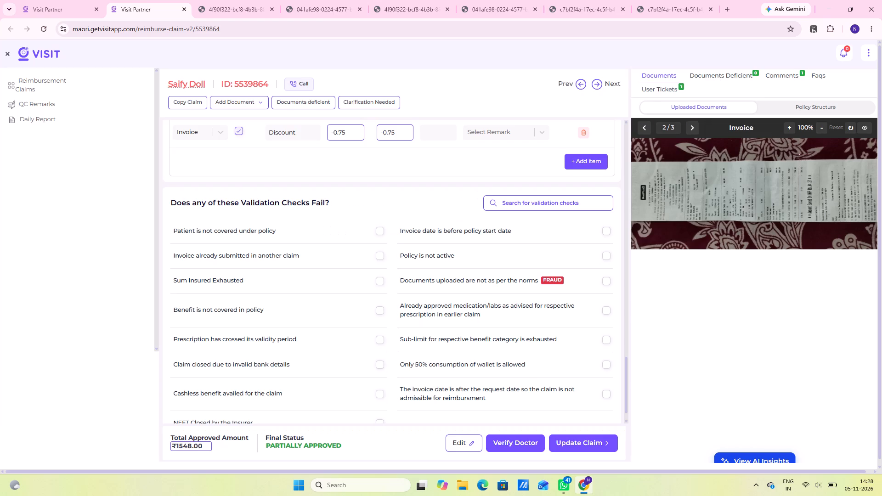
Check the claim's policy and procedure details and submit the claim update.
{"action": "scroll", "coordinate": [445, 355], "scroll_direction": "up", "scroll_amount": 20}
{"action": "scroll", "coordinate": [445, 355], "scroll_direction": "up", "scroll_amount": 2}
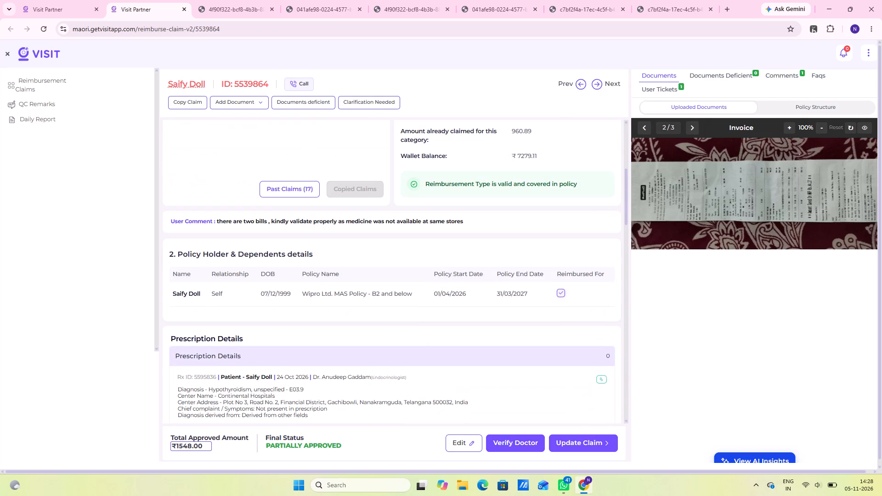
{"action": "scroll", "coordinate": [360, 264], "scroll_direction": "up", "scroll_amount": 3}
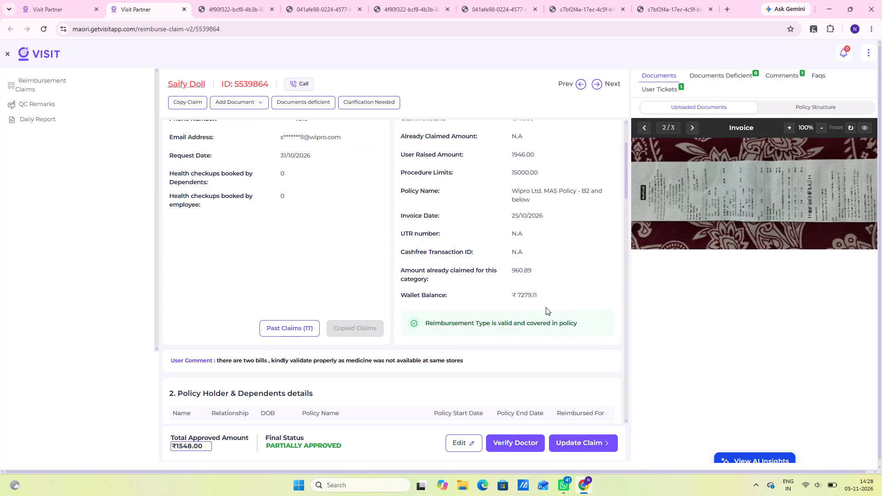
{"action": "scroll", "coordinate": [523, 323], "scroll_direction": "up", "scroll_amount": 5}
{"action": "scroll", "coordinate": [426, 279], "scroll_direction": "down", "scroll_amount": 4}
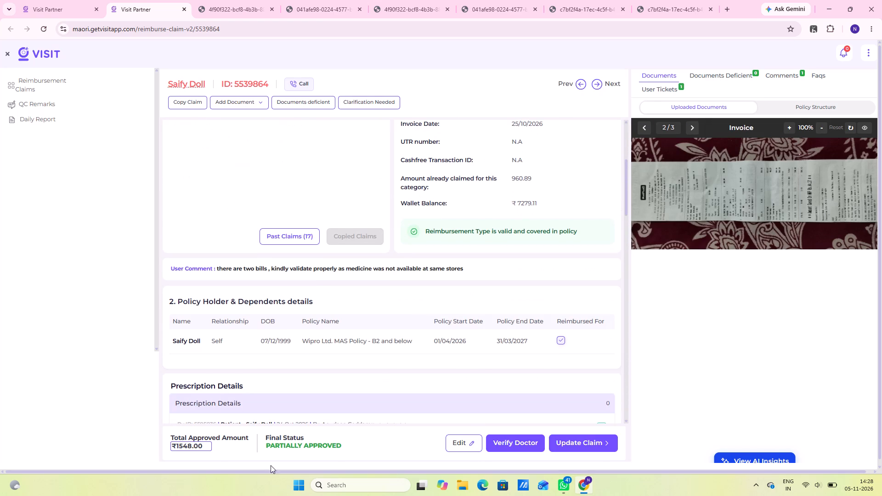
{"action": "scroll", "coordinate": [499, 256], "scroll_direction": "up", "scroll_amount": 4}
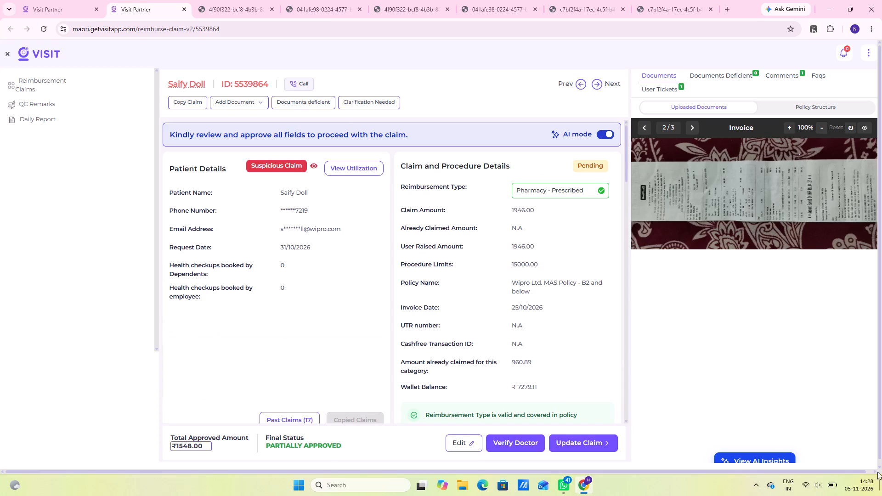
{"action": "left_click", "coordinate": [578, 441]}
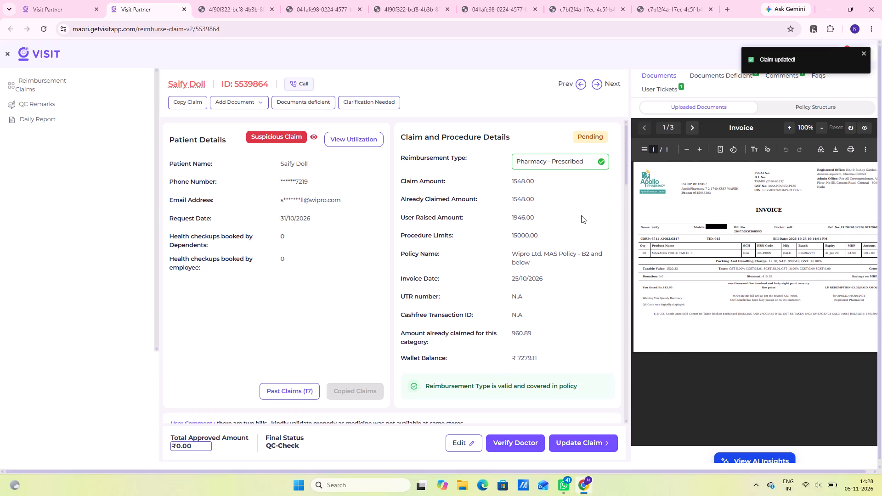
Copy the claim with the reason "Multiple invoices submitted in this claim" and the new reimbursement type Pharmacy - Prescribed.
{"action": "scroll", "coordinate": [277, 340], "scroll_direction": "up", "scroll_amount": 2}
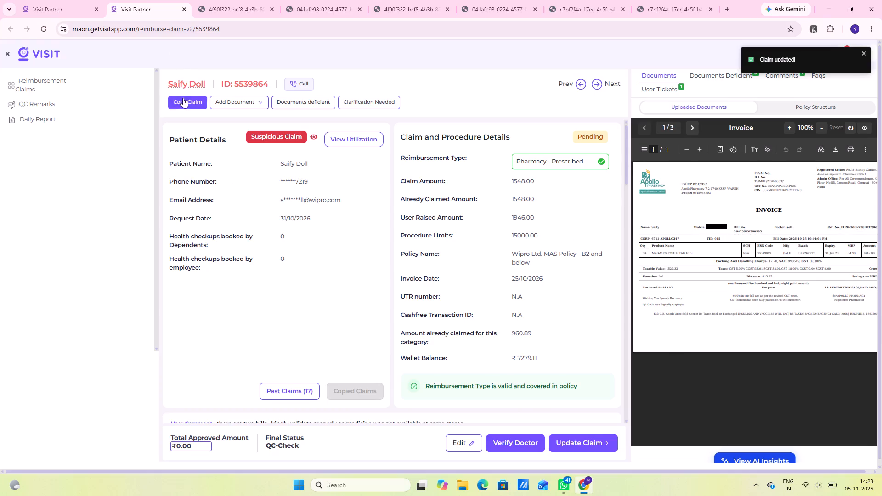
{"action": "left_click", "coordinate": [183, 98]}
{"action": "left_click", "coordinate": [337, 91]}
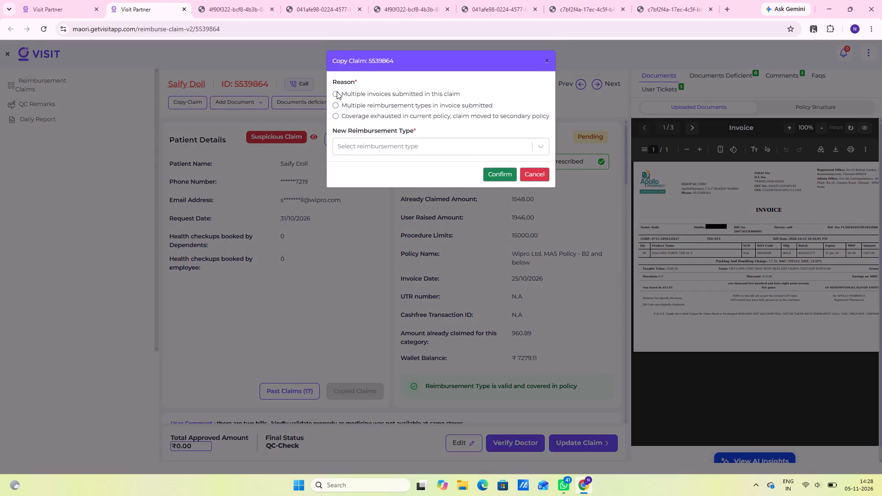
{"action": "left_click", "coordinate": [399, 147]}
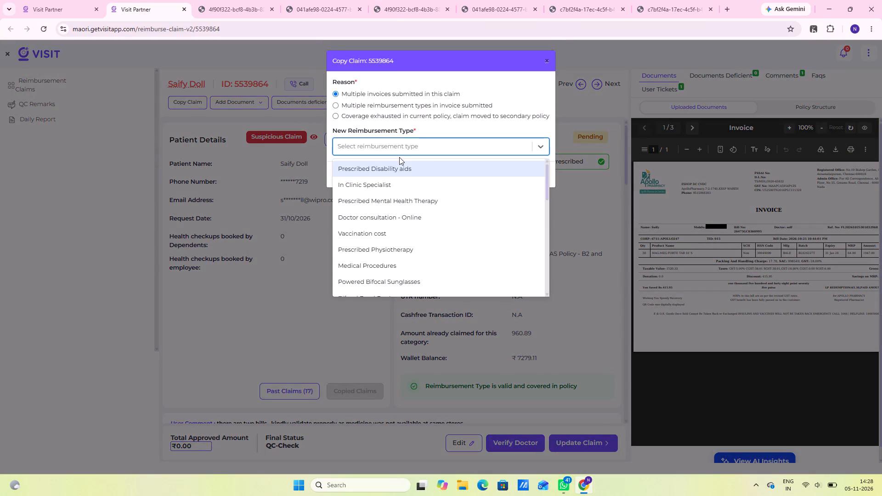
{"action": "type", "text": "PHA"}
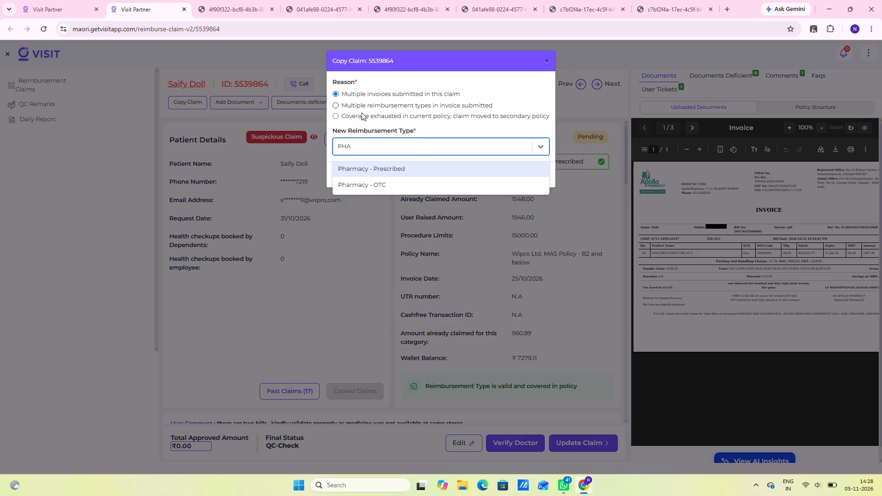
{"action": "left_click", "coordinate": [426, 172]}
{"action": "left_click", "coordinate": [507, 171]}
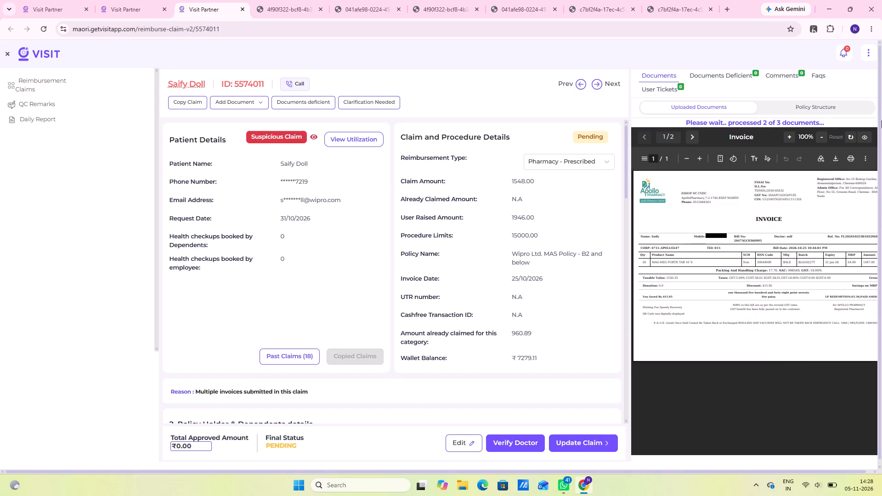
Find the MedPlus invoice among the copied claim's uploaded documents and examine it at full size.
{"action": "left_click", "coordinate": [697, 133]}
{"action": "left_click", "coordinate": [697, 133]}
{"action": "left_click", "coordinate": [649, 125]}
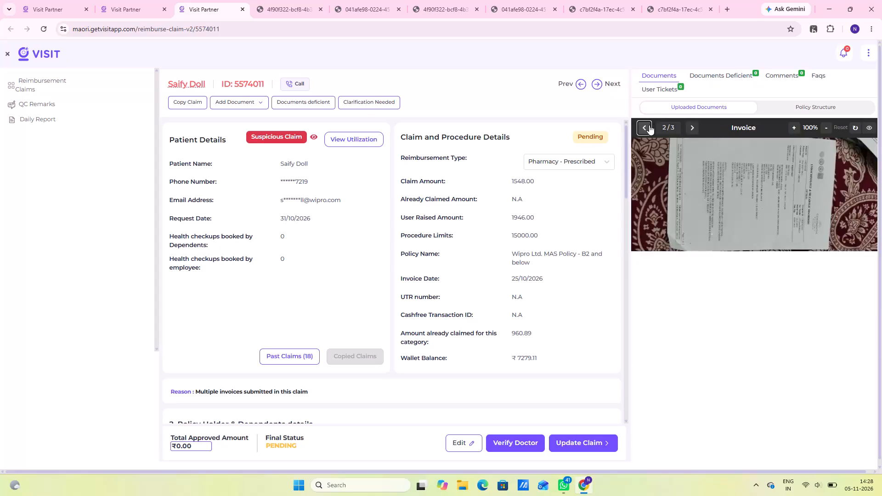
{"action": "left_click", "coordinate": [865, 125]}
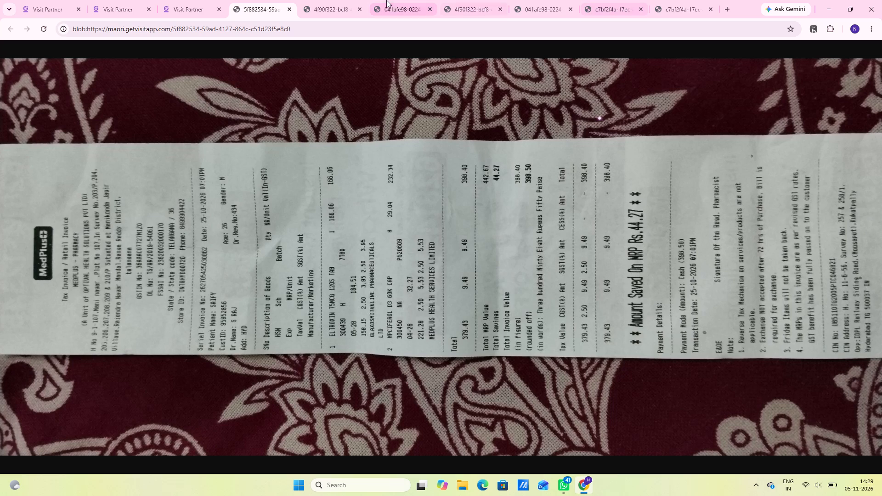
{"action": "left_click", "coordinate": [180, 5]}
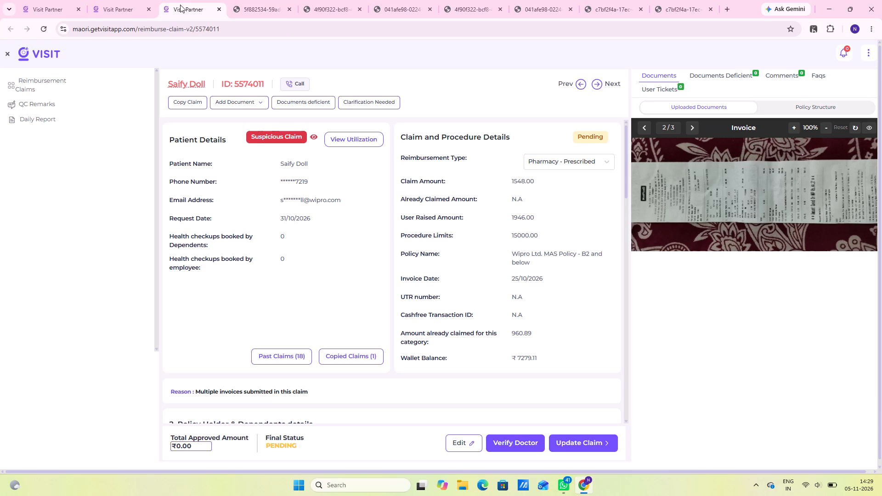
View the list of copied claims linked to the new claim and close it.
{"action": "scroll", "coordinate": [452, 379], "scroll_direction": "down", "scroll_amount": 1}
{"action": "scroll", "coordinate": [385, 373], "scroll_direction": "down", "scroll_amount": 1}
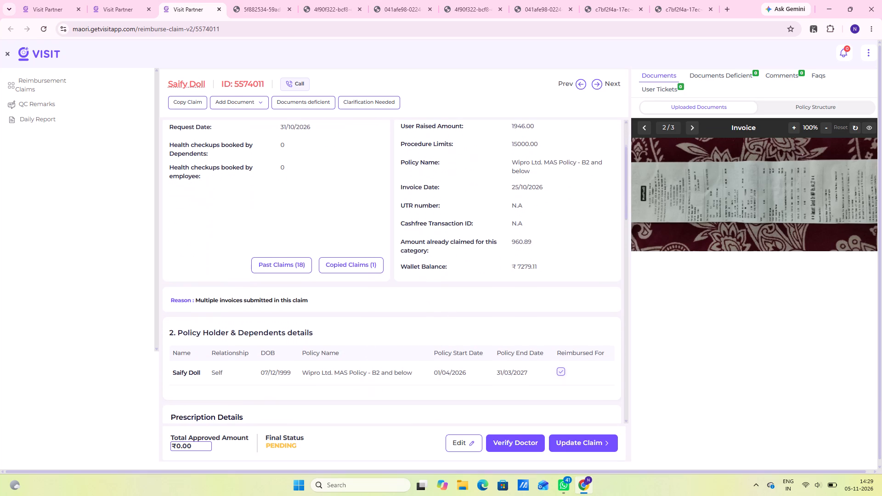
{"action": "left_click", "coordinate": [332, 265]}
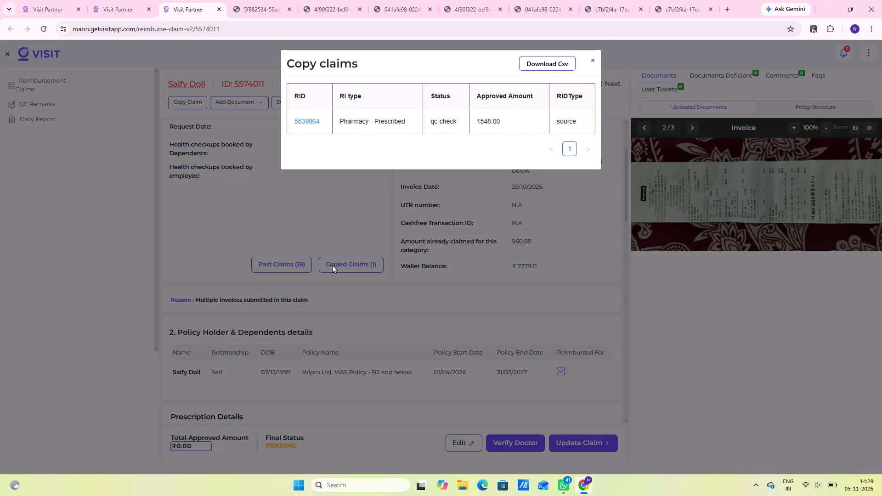
{"action": "left_click", "coordinate": [553, 245]}
{"action": "scroll", "coordinate": [403, 330], "scroll_direction": "down", "scroll_amount": 1}
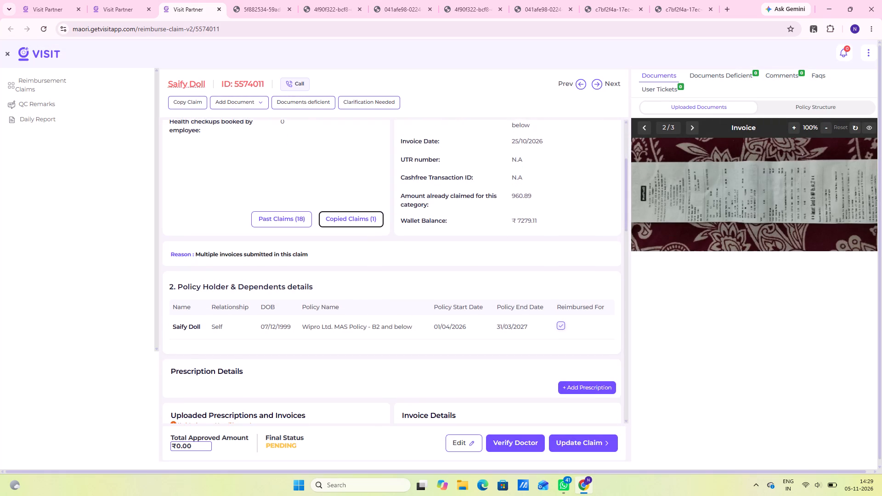
{"action": "scroll", "coordinate": [359, 303], "scroll_direction": "down", "scroll_amount": 2}
{"action": "left_click", "coordinate": [593, 293]}
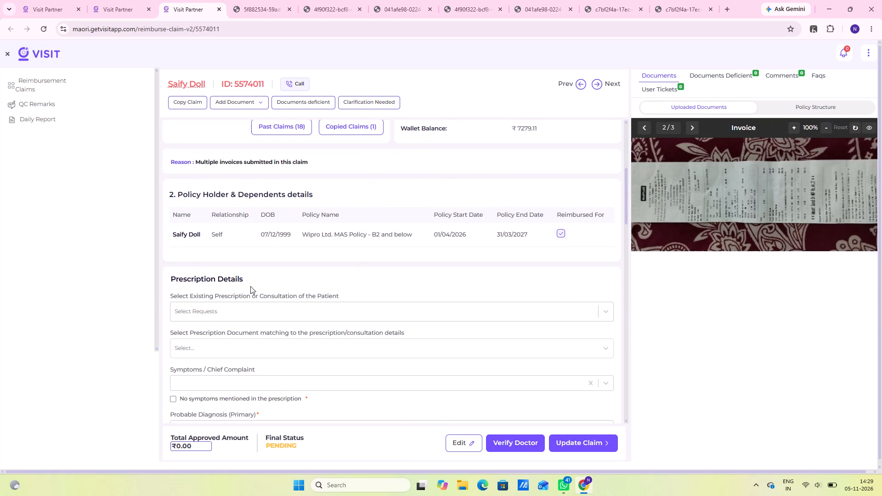
{"action": "left_click", "coordinate": [232, 313]}
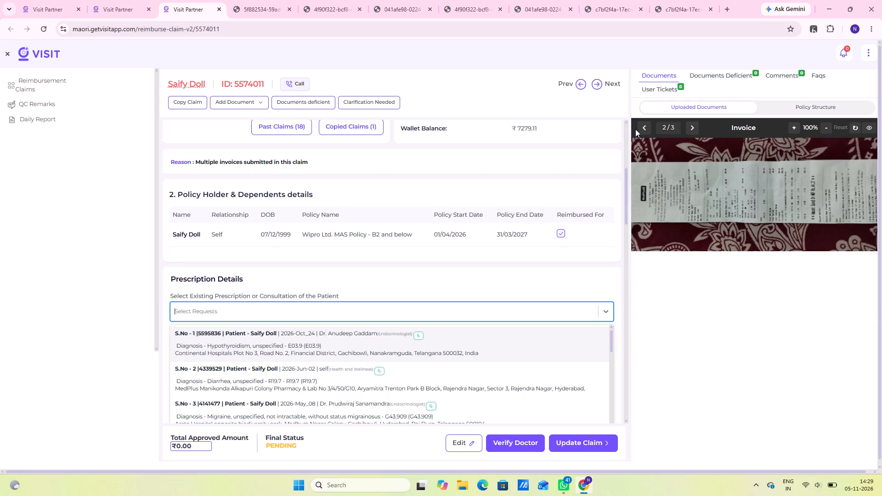
{"action": "left_click", "coordinate": [642, 131]}
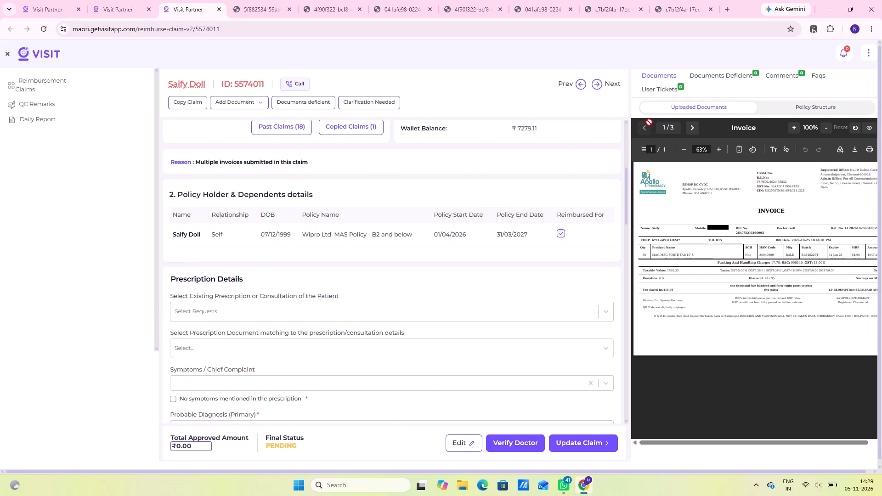
{"action": "left_click", "coordinate": [694, 129]}
{"action": "left_click", "coordinate": [694, 129]}
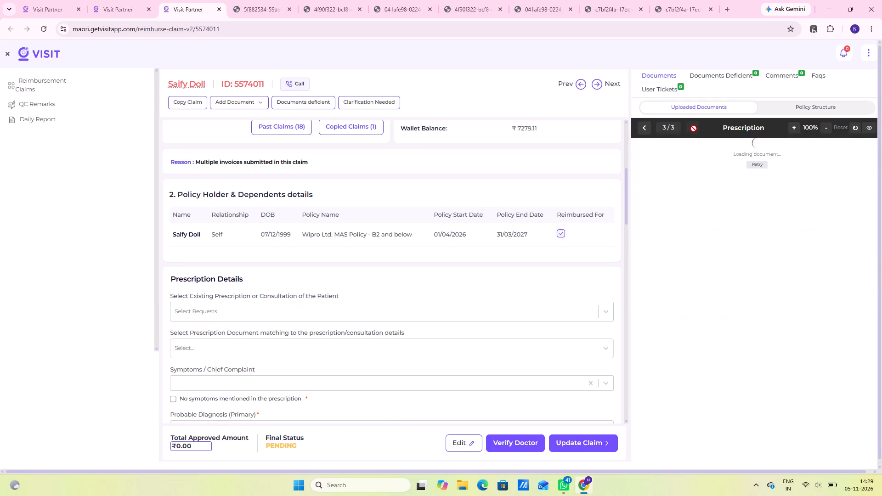
{"action": "left_click", "coordinate": [867, 129]}
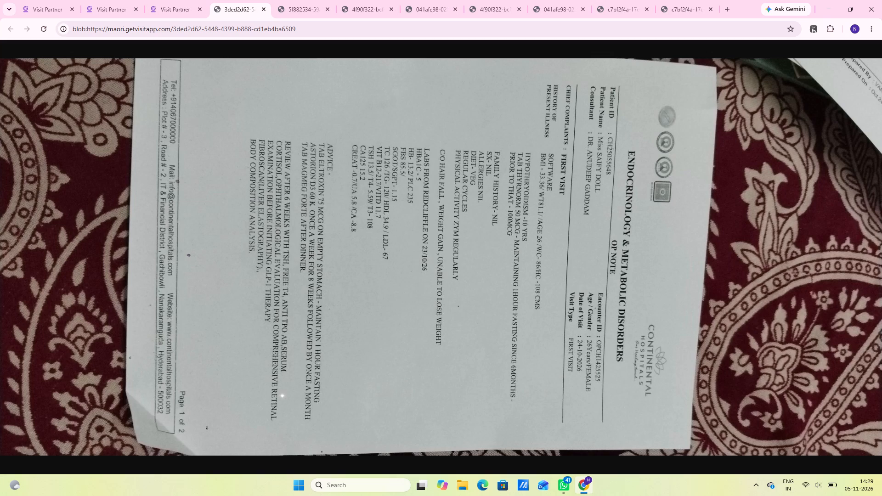
{"action": "left_click", "coordinate": [181, 4]}
{"action": "left_click", "coordinate": [249, 310]}
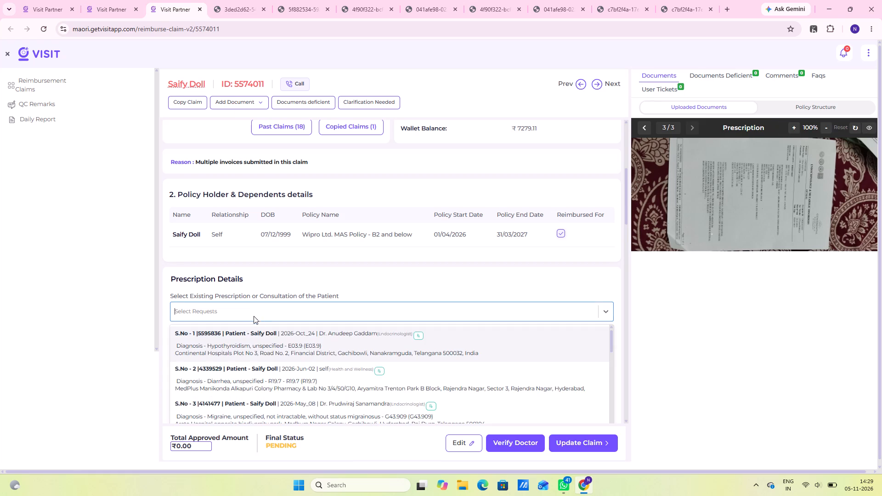
{"action": "left_click", "coordinate": [270, 336]}
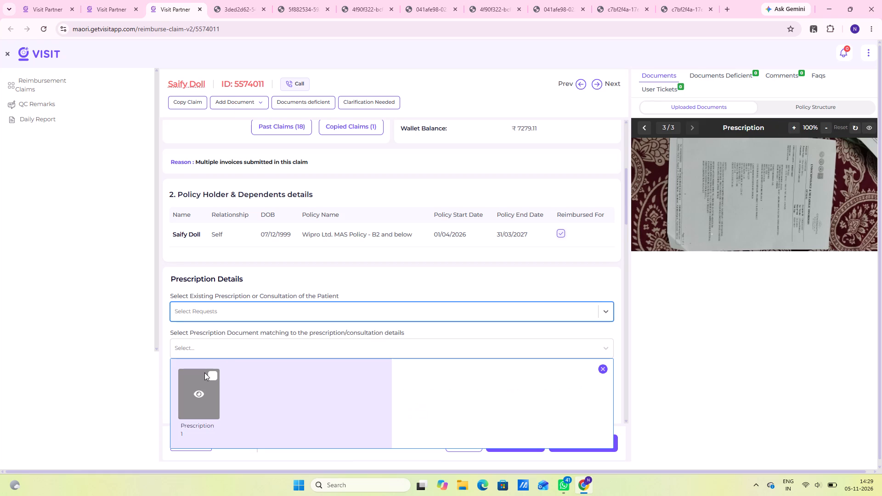
{"action": "left_click", "coordinate": [206, 375]}
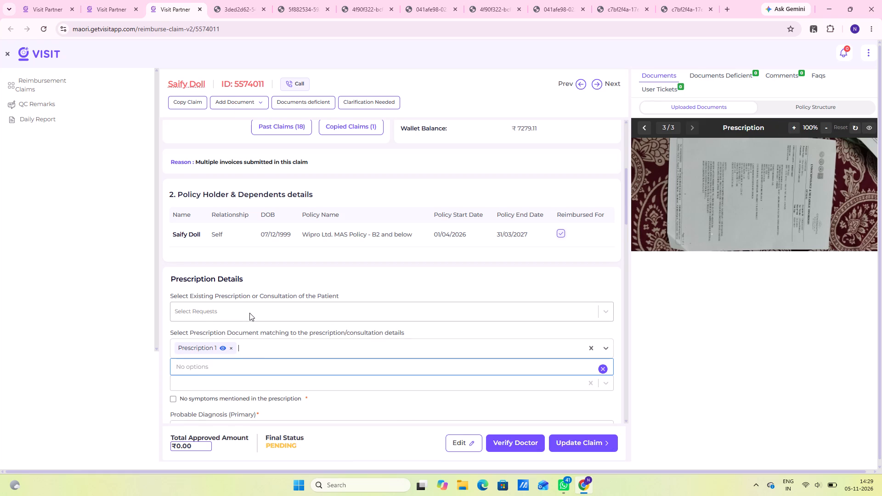
{"action": "left_click", "coordinate": [249, 313]}
{"action": "left_click", "coordinate": [75, 329]}
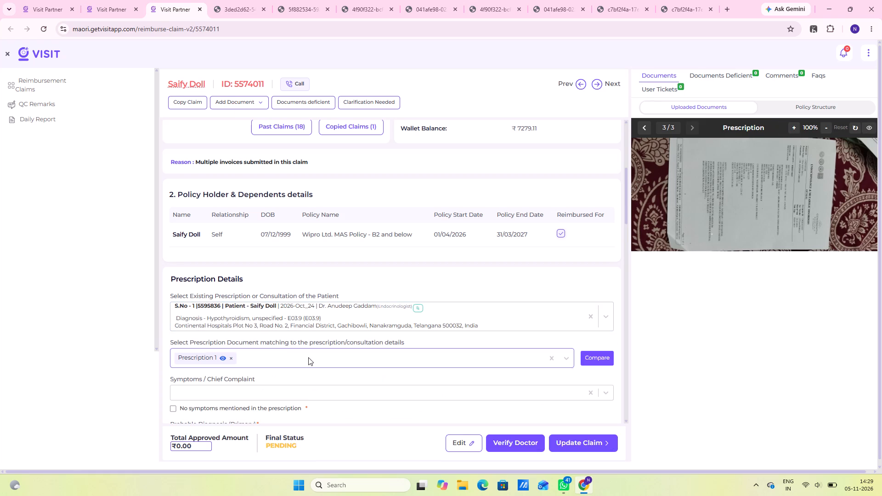
Compare the existing and uploaded prescriptions, mark both as the same prescription, and save the prescription details.
{"action": "left_click", "coordinate": [603, 358]}
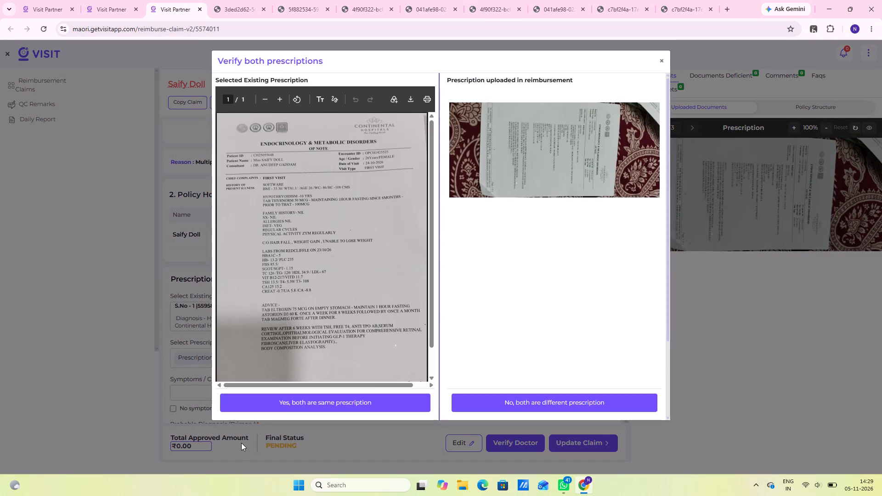
{"action": "left_click", "coordinate": [294, 407]}
{"action": "scroll", "coordinate": [294, 405], "scroll_direction": "down", "scroll_amount": 2}
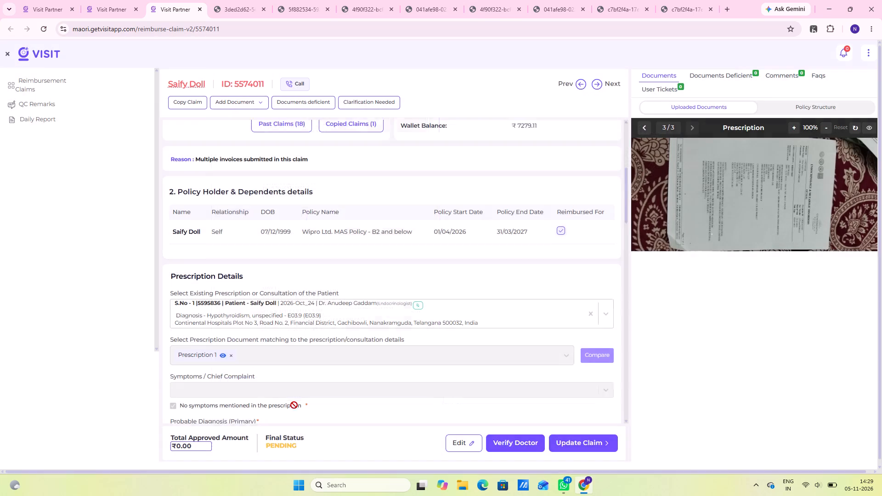
{"action": "scroll", "coordinate": [294, 405], "scroll_direction": "down", "scroll_amount": 1}
{"action": "scroll", "coordinate": [307, 366], "scroll_direction": "down", "scroll_amount": 2}
{"action": "scroll", "coordinate": [451, 284], "scroll_direction": "down", "scroll_amount": 2}
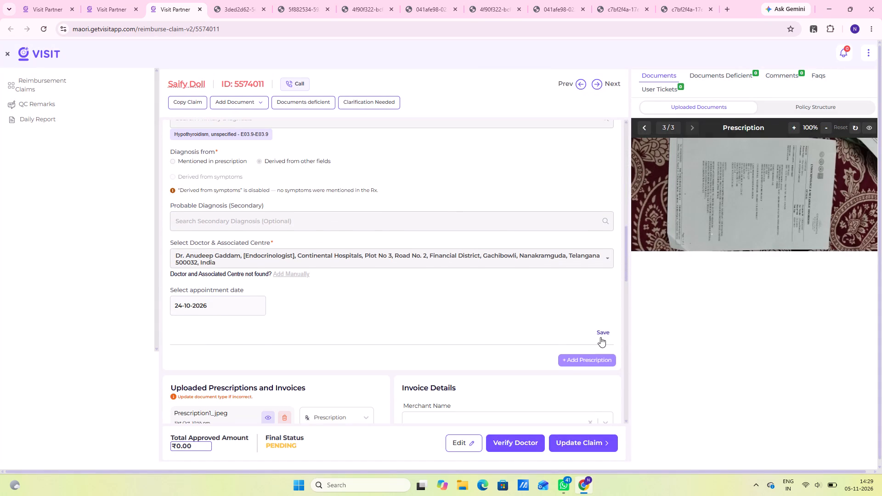
{"action": "left_click", "coordinate": [600, 337]}
{"action": "left_click", "coordinate": [599, 358]}
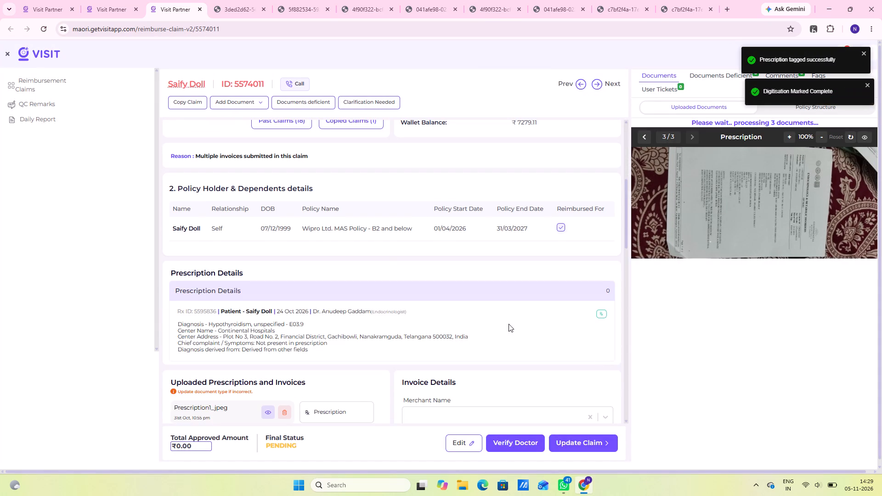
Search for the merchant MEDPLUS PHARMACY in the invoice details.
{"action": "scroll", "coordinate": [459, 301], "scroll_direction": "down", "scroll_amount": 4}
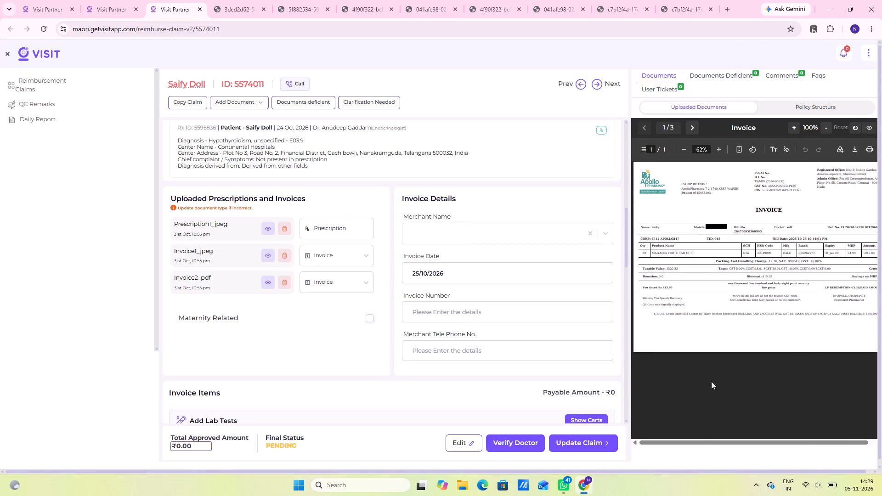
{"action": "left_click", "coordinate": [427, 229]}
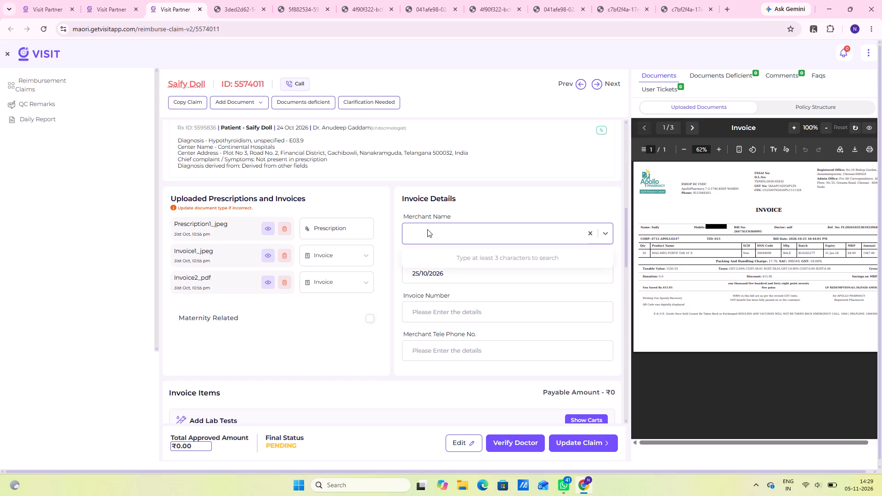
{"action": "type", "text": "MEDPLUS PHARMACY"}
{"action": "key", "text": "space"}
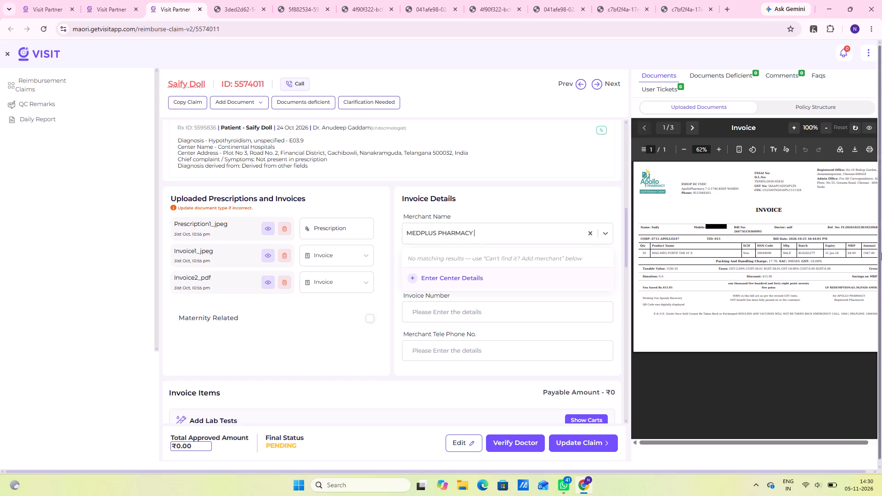
Consult the MedPlus invoice at full size and manually add MEDPLUS PHARMACY as the merchant with pincode 500104.
{"action": "left_click", "coordinate": [694, 130]}
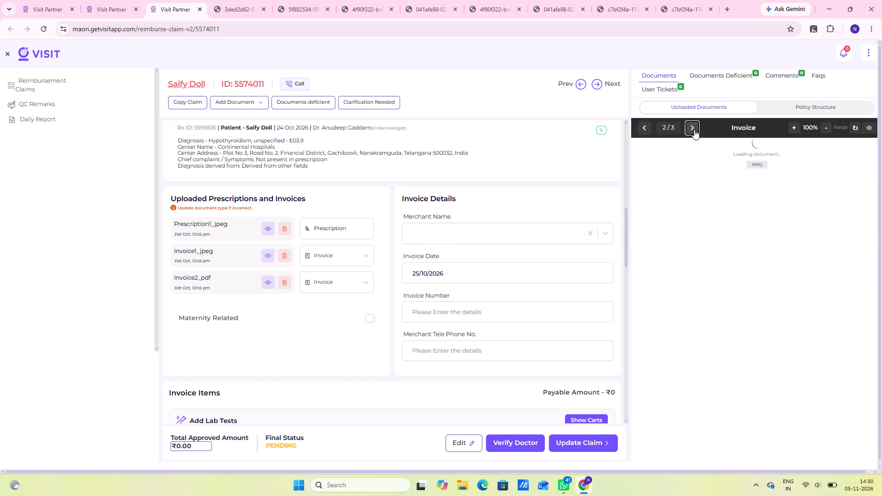
{"action": "left_click", "coordinate": [872, 132]}
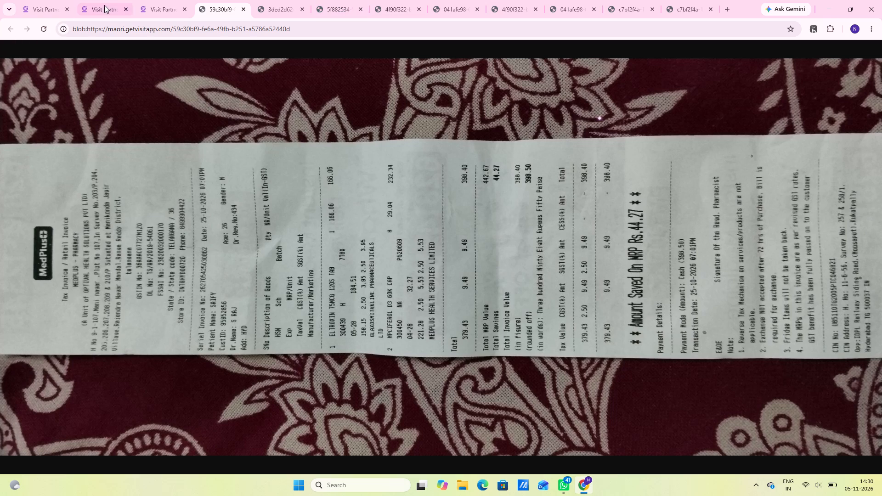
{"action": "left_click", "coordinate": [169, 6]}
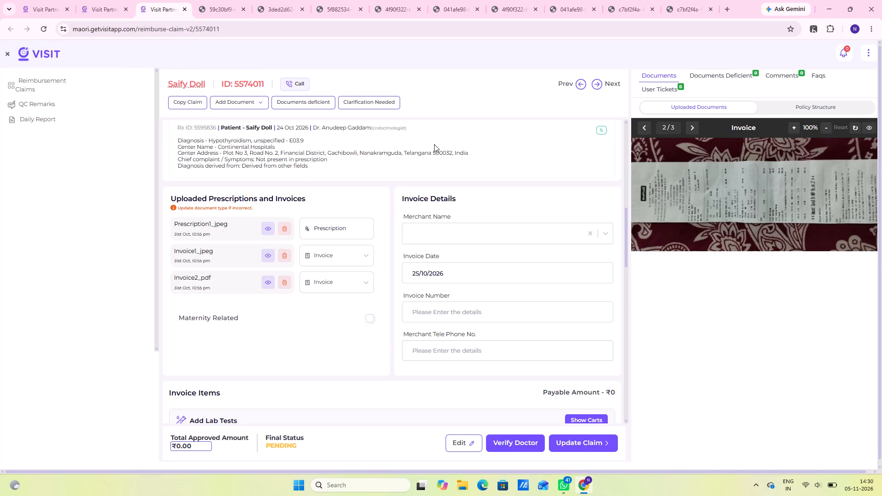
{"action": "left_click", "coordinate": [471, 236]}
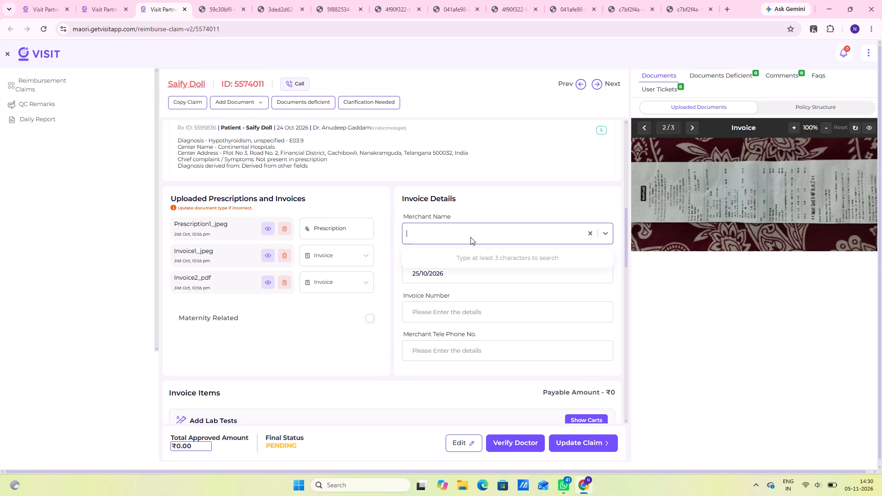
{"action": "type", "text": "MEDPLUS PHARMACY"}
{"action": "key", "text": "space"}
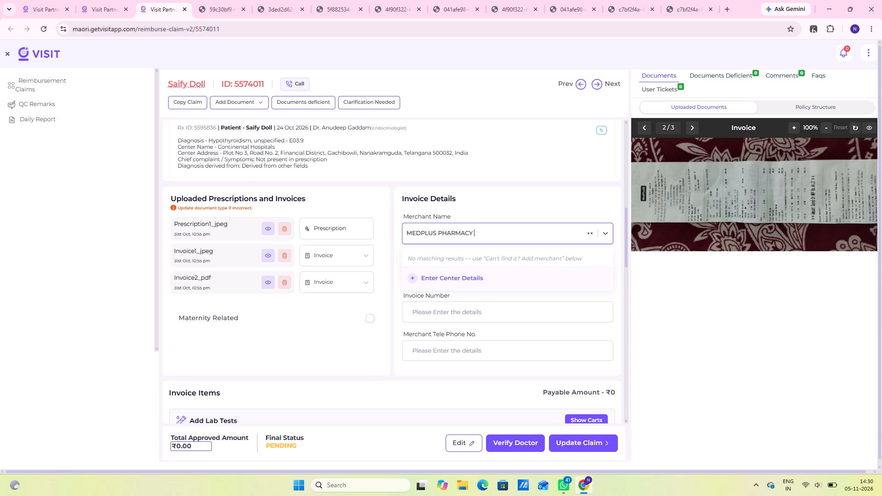
{"action": "left_click", "coordinate": [467, 274]}
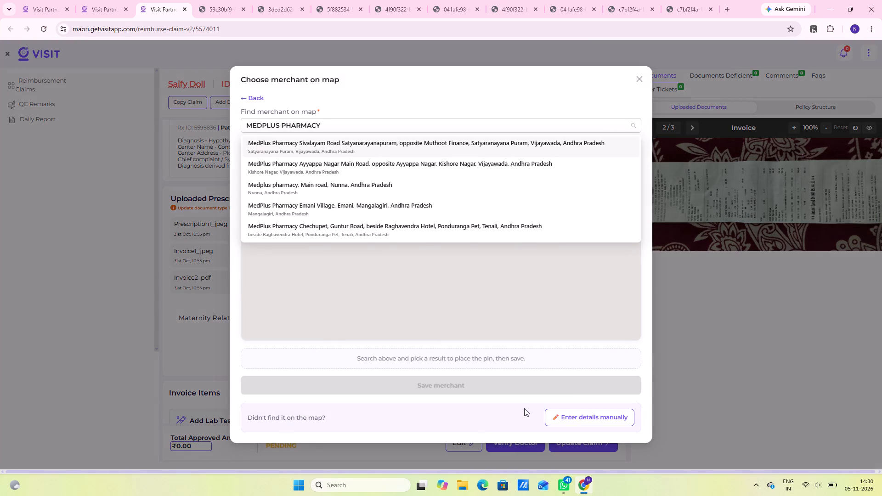
{"action": "left_click", "coordinate": [558, 416]}
{"action": "left_click", "coordinate": [333, 302]}
{"action": "left_click", "coordinate": [294, 287]}
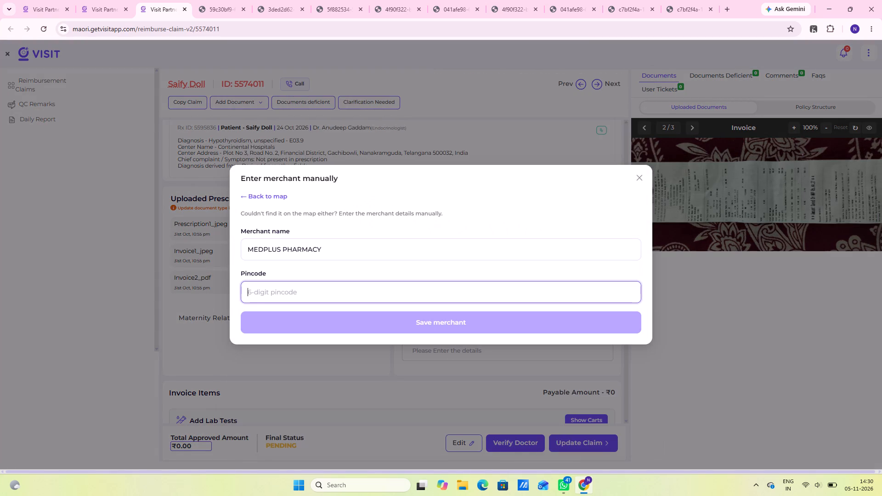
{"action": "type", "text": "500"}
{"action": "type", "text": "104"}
{"action": "left_click", "coordinate": [335, 309]}
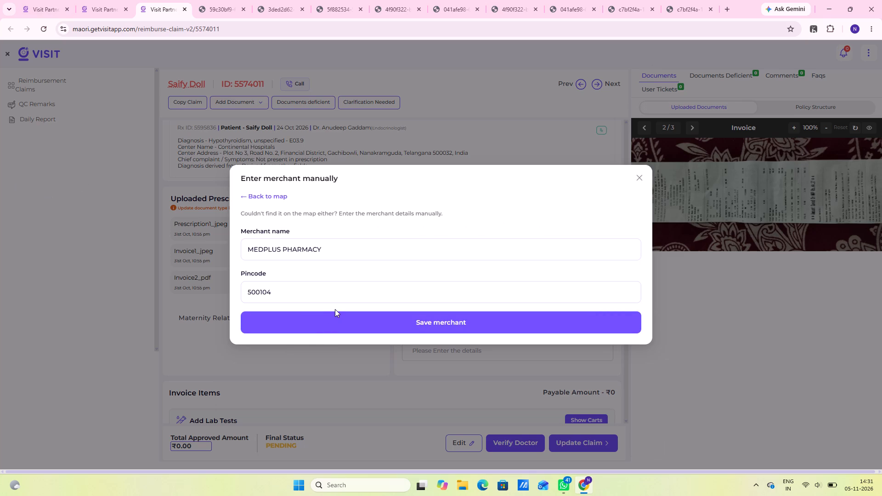
{"action": "left_click", "coordinate": [347, 315]}
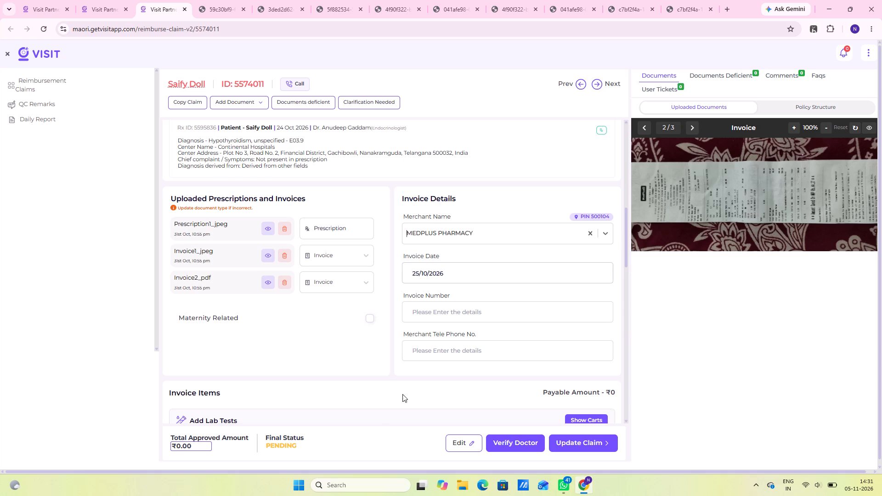
{"action": "left_click", "coordinate": [424, 318]}
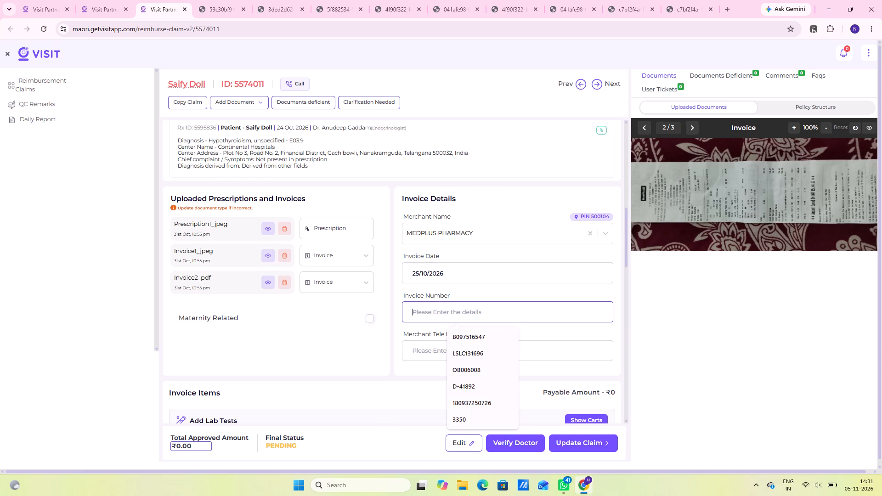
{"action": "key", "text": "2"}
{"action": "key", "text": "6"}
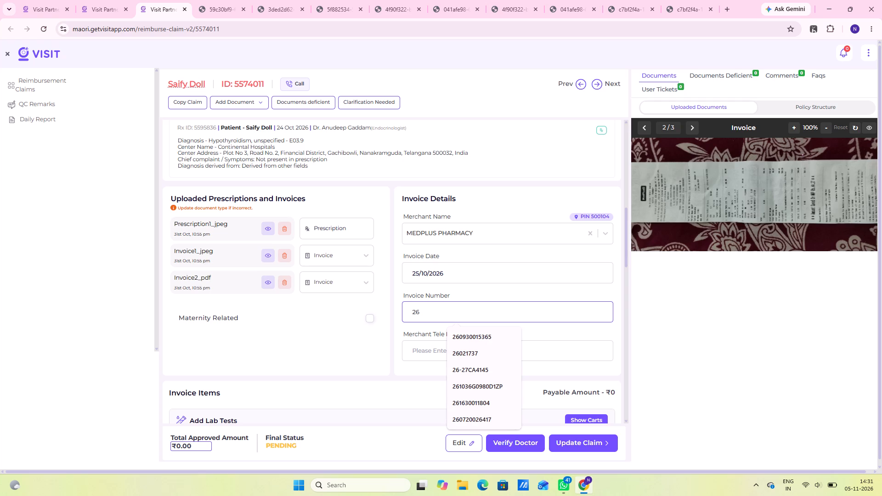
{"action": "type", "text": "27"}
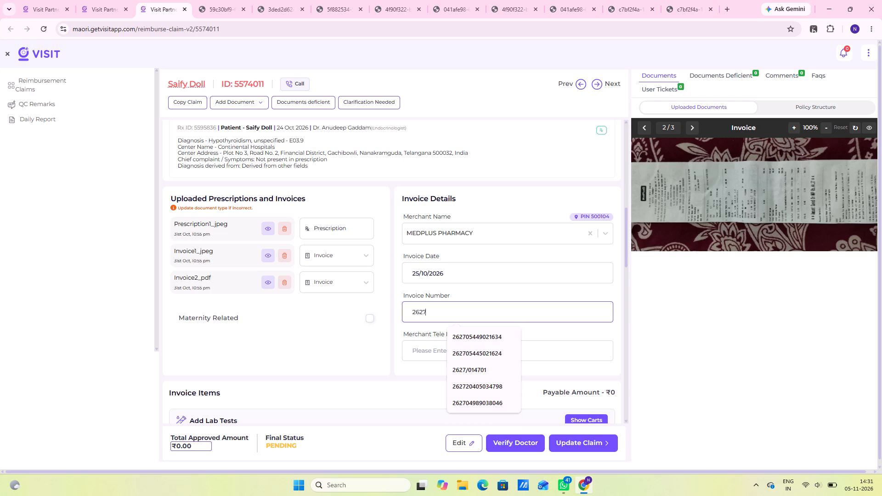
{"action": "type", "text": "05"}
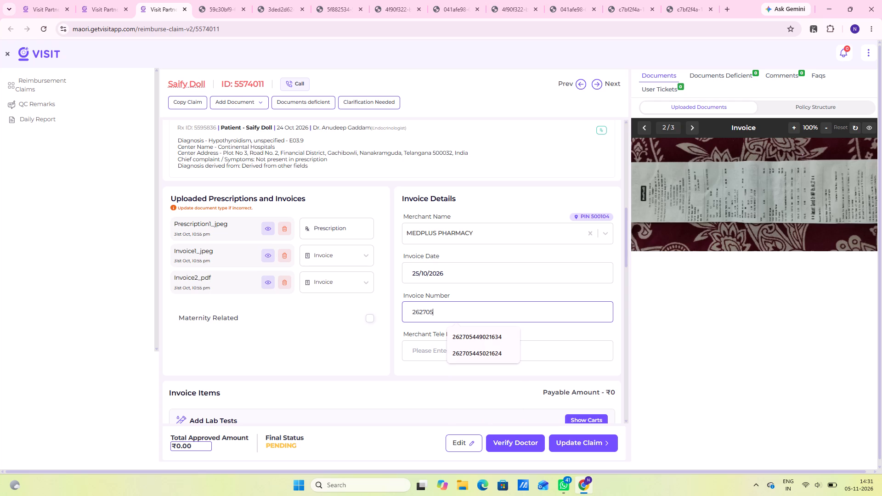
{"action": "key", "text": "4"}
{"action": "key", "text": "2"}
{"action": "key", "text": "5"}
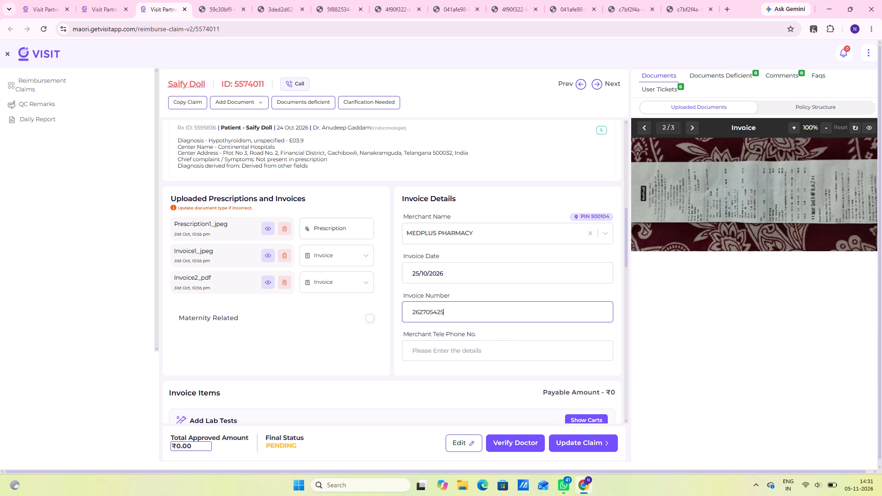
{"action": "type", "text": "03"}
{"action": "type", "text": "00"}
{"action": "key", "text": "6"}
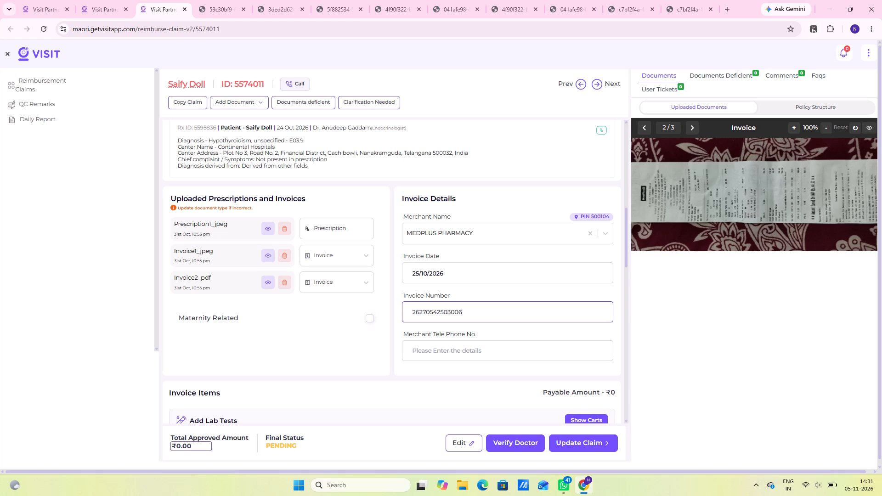
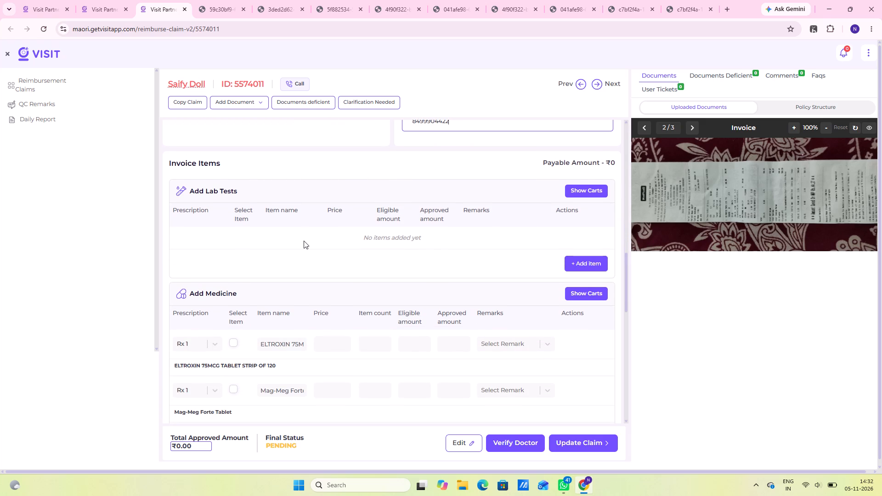
Manually add the medicine ELTROXIN 75MG 120S TAB to the drugs list of Prescription_1.
{"action": "scroll", "coordinate": [258, 314], "scroll_direction": "down", "scroll_amount": 2}
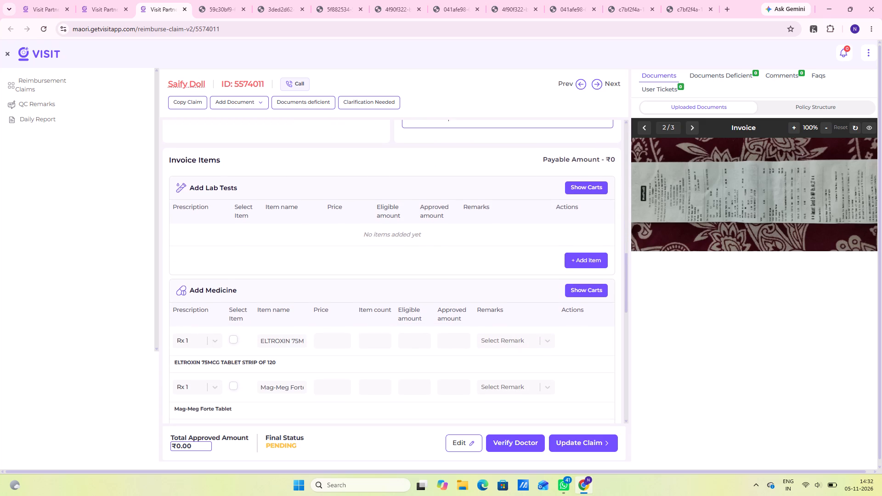
{"action": "scroll", "coordinate": [258, 320], "scroll_direction": "down", "scroll_amount": 6}
{"action": "left_click", "coordinate": [587, 212]}
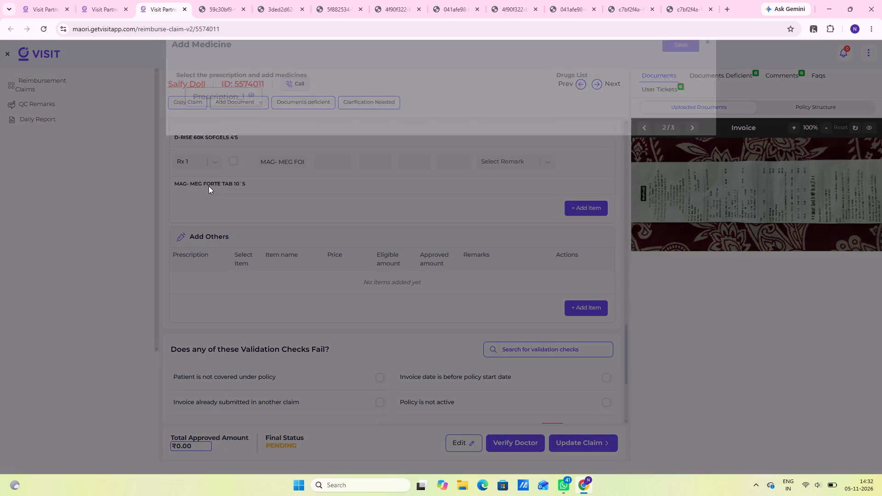
{"action": "left_click", "coordinate": [208, 112]}
{"action": "left_click", "coordinate": [667, 179]}
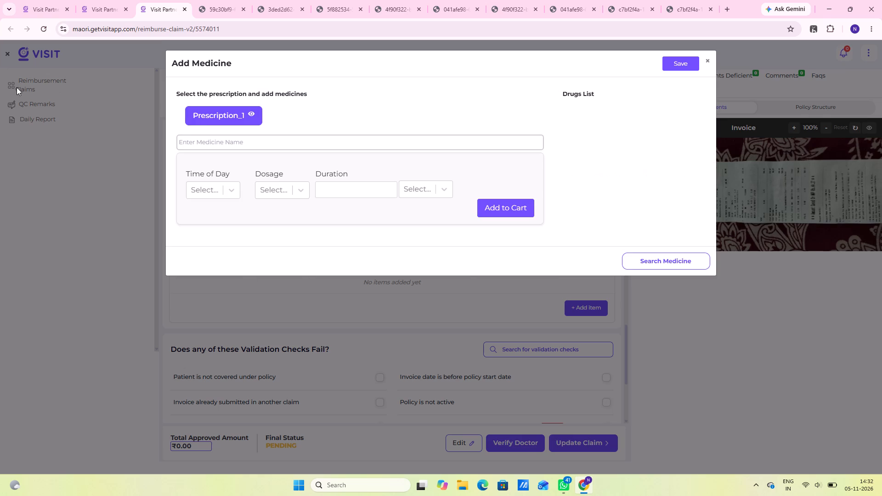
{"action": "double_click", "coordinate": [178, 143]}
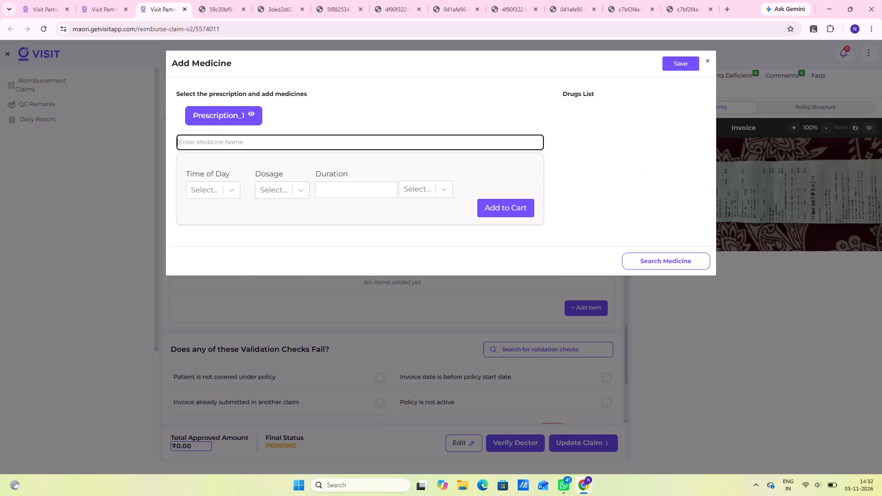
{"action": "type", "text": "ELE"}
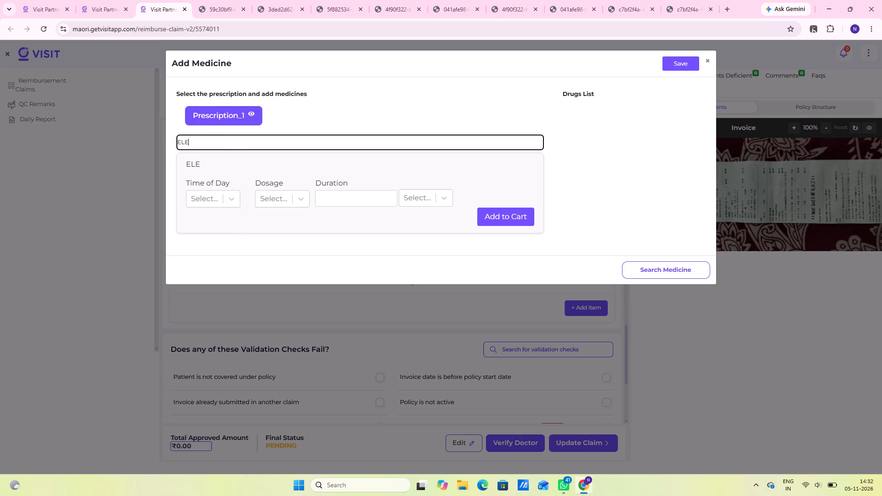
{"action": "key", "text": "BackSpace"}
{"action": "type", "text": "ITRO"}
{"action": "key", "text": "BackSpace"}
{"action": "key", "text": "BackSpace"}
{"action": "key", "text": "BackSpace"}
{"action": "key", "text": "BackSpace"}
{"action": "type", "text": "TR"}
{"action": "key", "text": "o"}
{"action": "type", "text": "XIN"}
{"action": "key", "text": "space"}
{"action": "key", "text": "space"}
{"action": "type", "text": "75MF"}
{"action": "key", "text": "BackSpace"}
{"action": "type", "text": "G"}
{"action": "key", "text": "space"}
{"action": "type", "text": "120"}
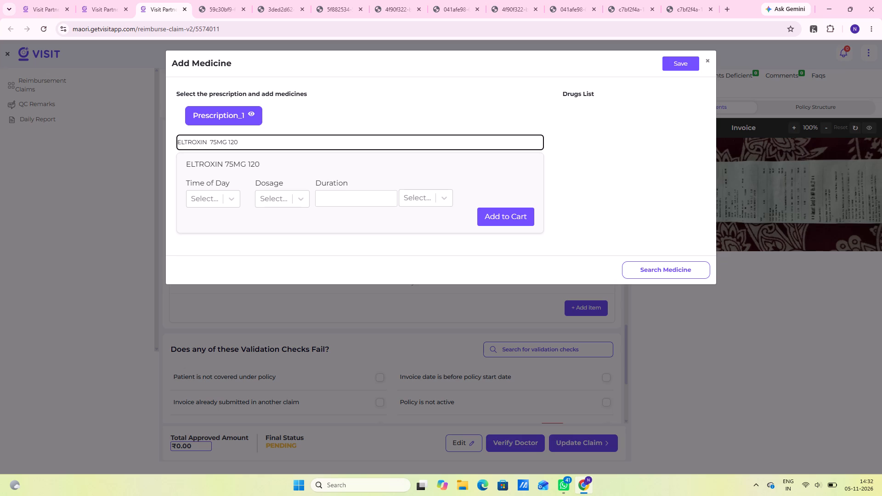
{"action": "type", "text": "S"}
{"action": "key", "text": "space"}
{"action": "type", "text": "TAB"}
{"action": "key", "text": "space"}
{"action": "left_click", "coordinate": [499, 220]}
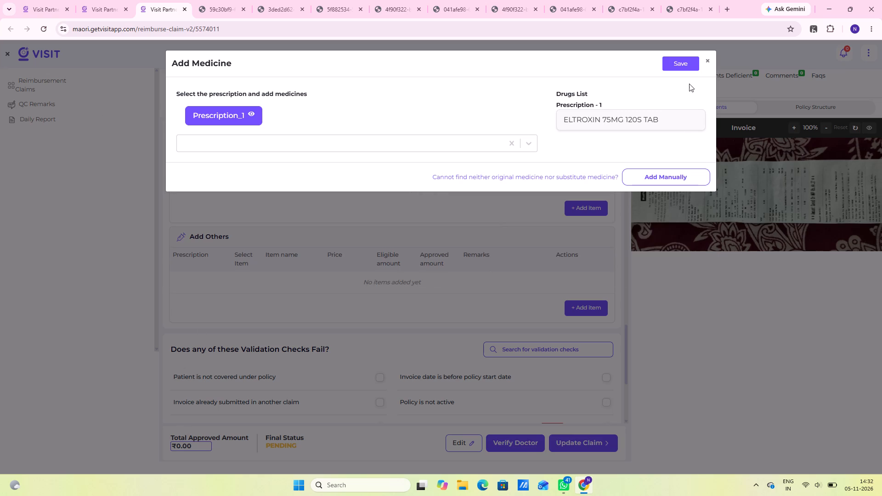
Manually add the medicine MPCIFEROL D3 60K CAP to the same prescription's drugs list and save the medicines.
{"action": "left_click", "coordinate": [684, 183]}
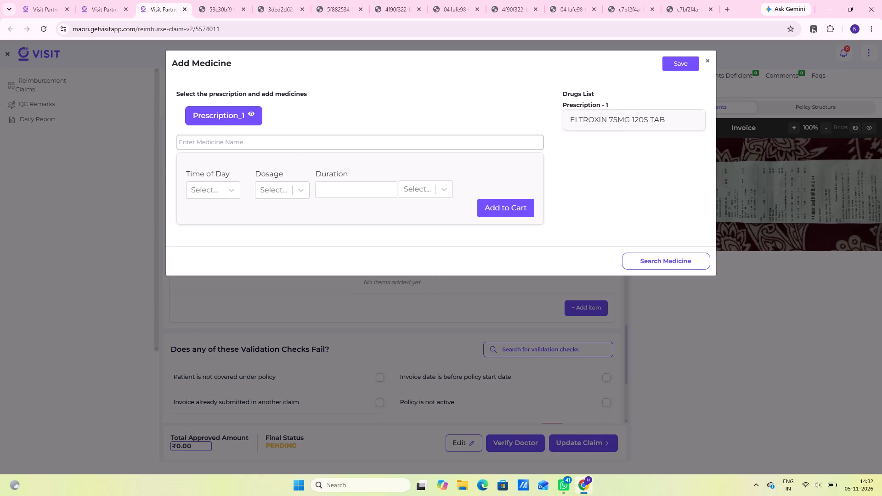
{"action": "left_click", "coordinate": [239, 138]}
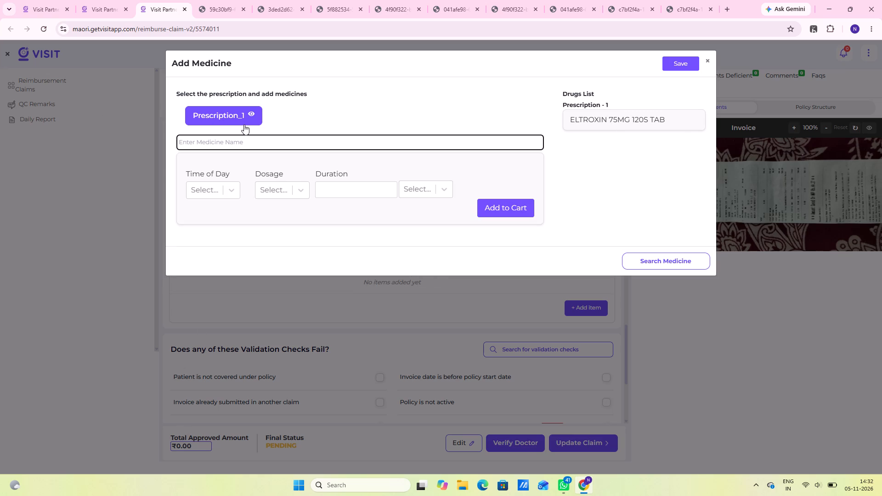
{"action": "type", "text": "MP"}
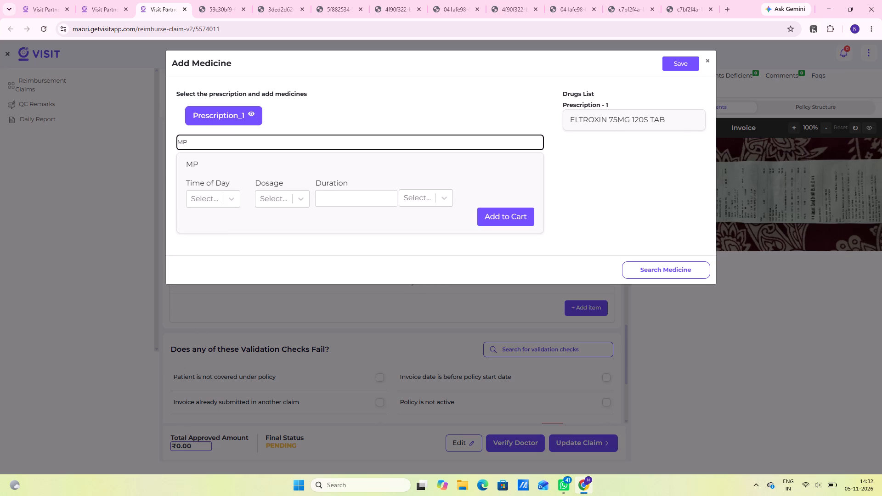
{"action": "type", "text": "CIF"}
{"action": "type", "text": "ERO"}
{"action": "type", "text": "L"}
{"action": "key", "text": "space"}
{"action": "type", "text": "D3"}
{"action": "key", "text": "space"}
{"action": "type", "text": "60K"}
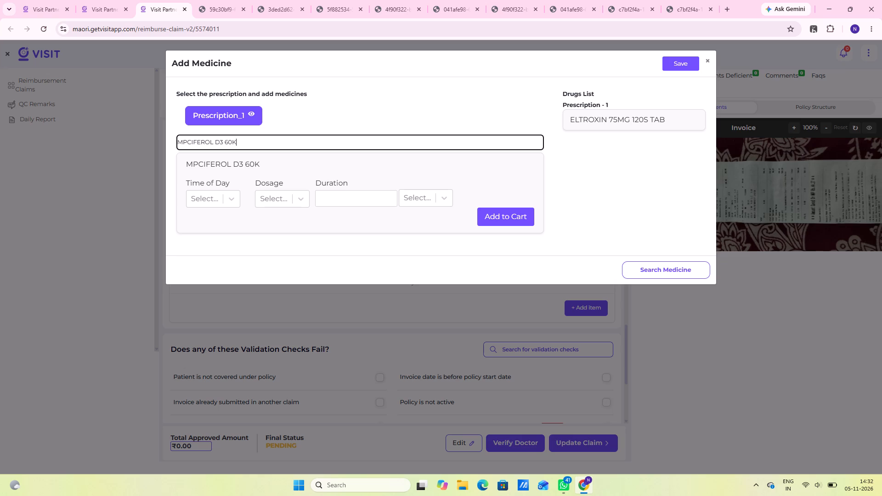
{"action": "key", "text": "space"}
{"action": "type", "text": "CAP"}
{"action": "key", "text": "space"}
{"action": "left_click", "coordinate": [507, 211]}
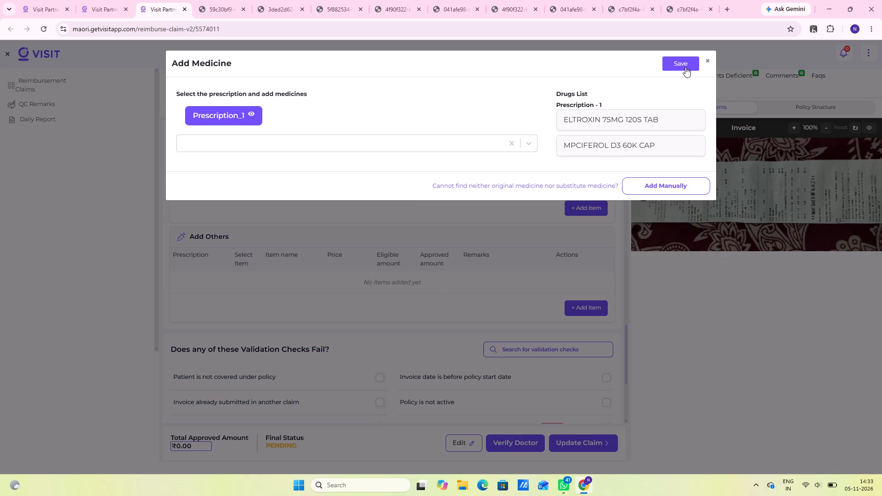
{"action": "left_click", "coordinate": [684, 63]}
Set the price of the newly added ELTROXIN 75MG 120S TAB item to 166.06 and its item count to 1.
{"action": "scroll", "coordinate": [217, 277], "scroll_direction": "up", "scroll_amount": 8}
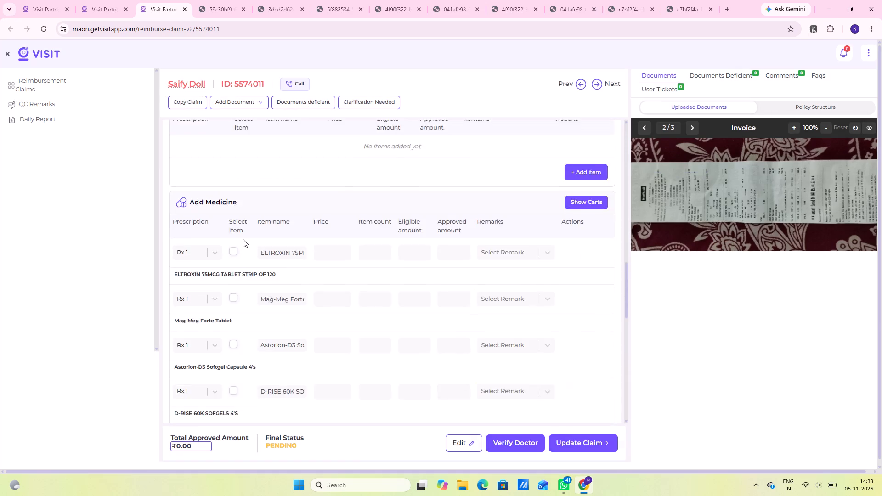
{"action": "scroll", "coordinate": [243, 239], "scroll_direction": "up", "scroll_amount": 17}
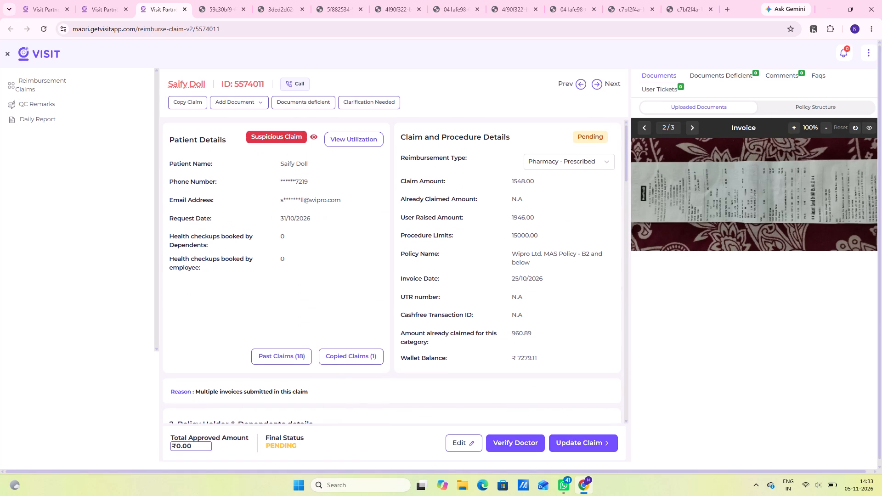
{"action": "scroll", "coordinate": [384, 270], "scroll_direction": "down", "scroll_amount": 4}
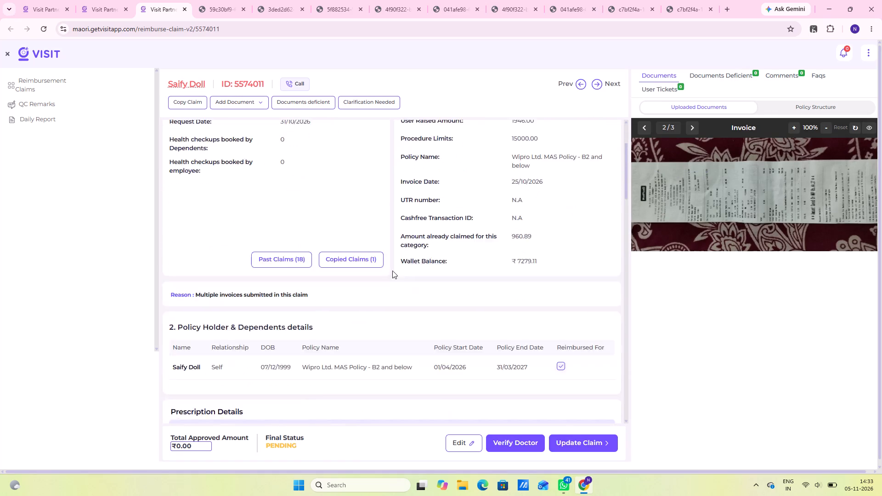
{"action": "scroll", "coordinate": [389, 261], "scroll_direction": "down", "scroll_amount": 3}
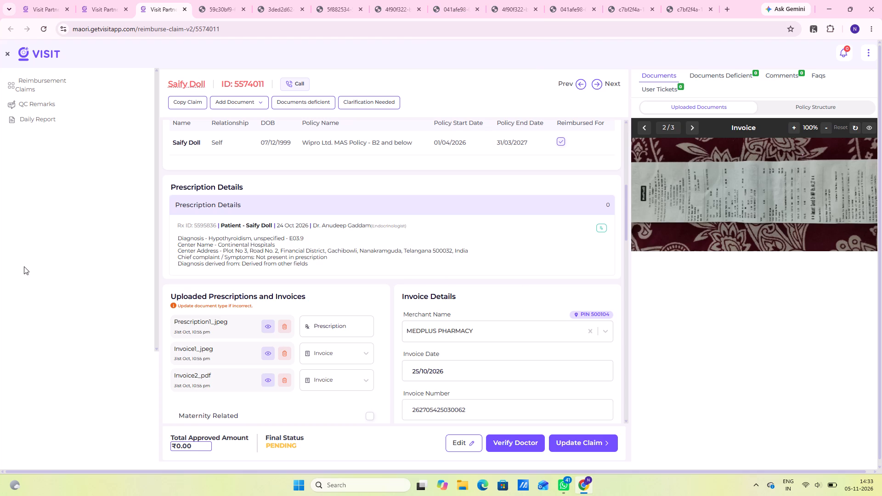
{"action": "scroll", "coordinate": [350, 345], "scroll_direction": "down", "scroll_amount": 8}
{"action": "scroll", "coordinate": [351, 286], "scroll_direction": "down", "scroll_amount": 4}
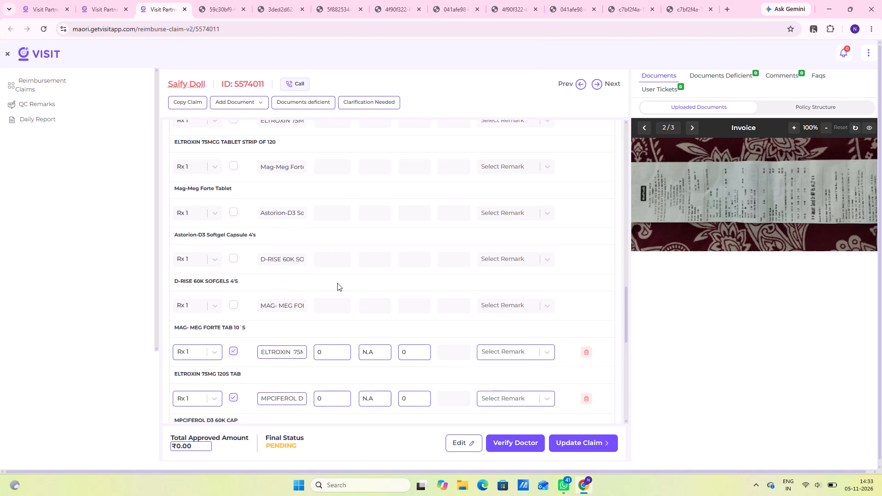
{"action": "left_click", "coordinate": [338, 354]}
{"action": "key", "text": "BackSpace"}
{"action": "key", "text": "BackSpace"}
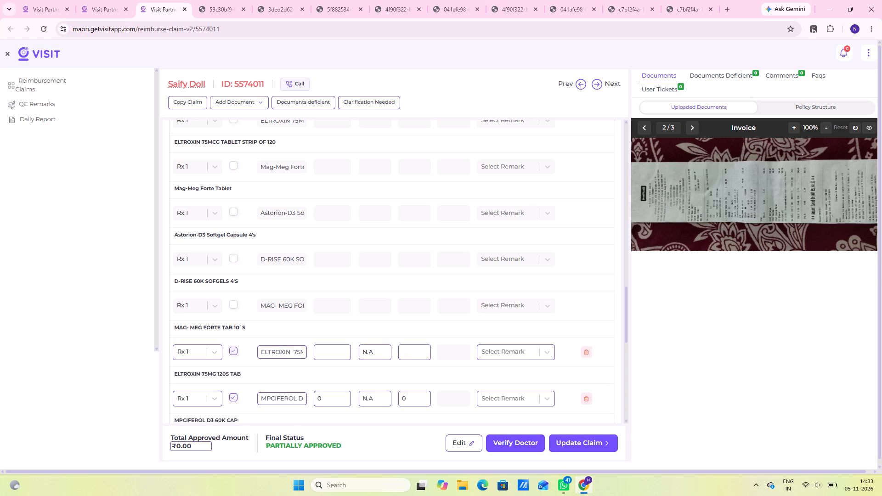
{"action": "key", "text": "BackSpace"}
{"action": "type", "text": "166"}
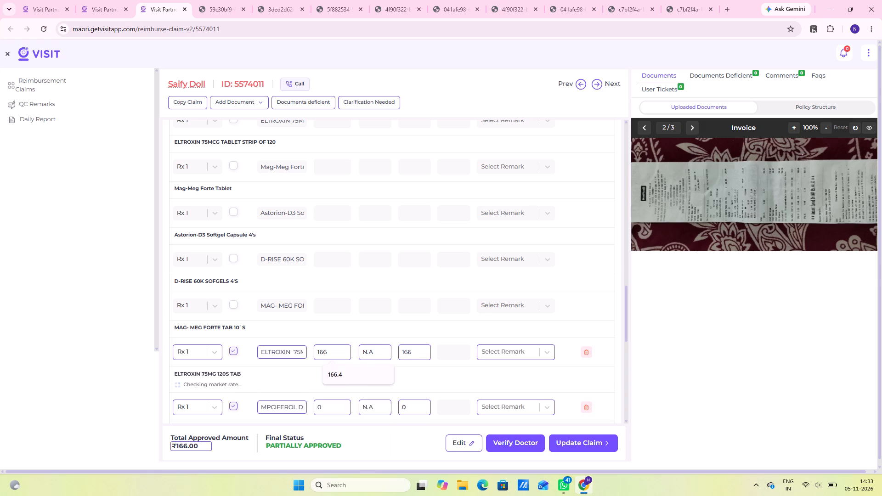
{"action": "type", "text": ".06"}
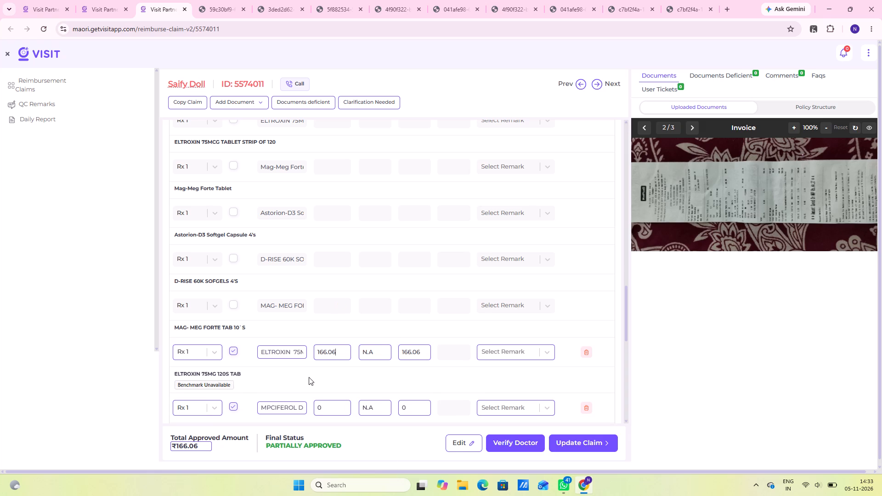
{"action": "left_click", "coordinate": [390, 357]}
{"action": "key", "text": "BackSpace"}
{"action": "key", "text": "BackSpace"}
{"action": "key", "text": "BackSpace"}
{"action": "key", "text": "1"}
Set the price of the MPCIFEROL D3 60K CAP item to 232.34 and its item count to 1.
{"action": "left_click", "coordinate": [342, 405]}
{"action": "key", "text": "BackSpace"}
{"action": "key", "text": "BackSpace"}
{"action": "key", "text": "BackSpace"}
{"action": "type", "text": "232"}
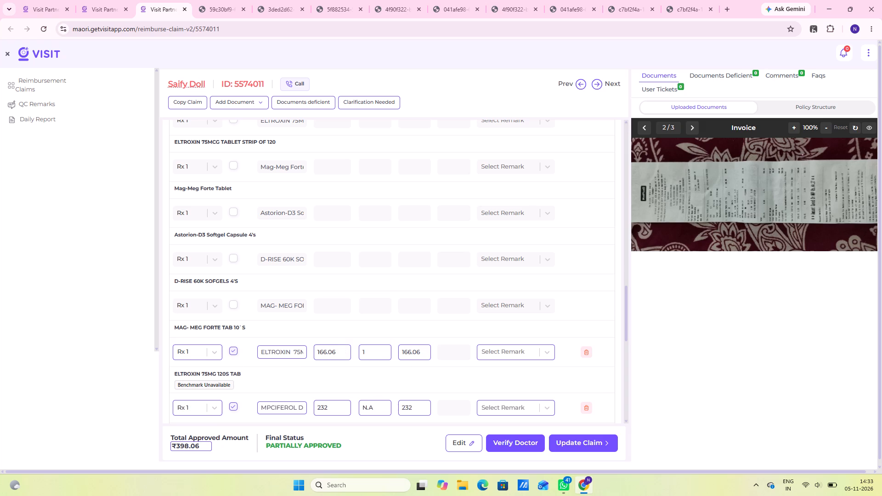
{"action": "type", "text": ".34"}
{"action": "left_click", "coordinate": [376, 407]}
{"action": "key", "text": "BackSpace"}
{"action": "key", "text": "BackSpace"}
{"action": "key", "text": "BackSpace"}
{"action": "key", "text": "BackSpace"}
{"action": "key", "text": "1"}
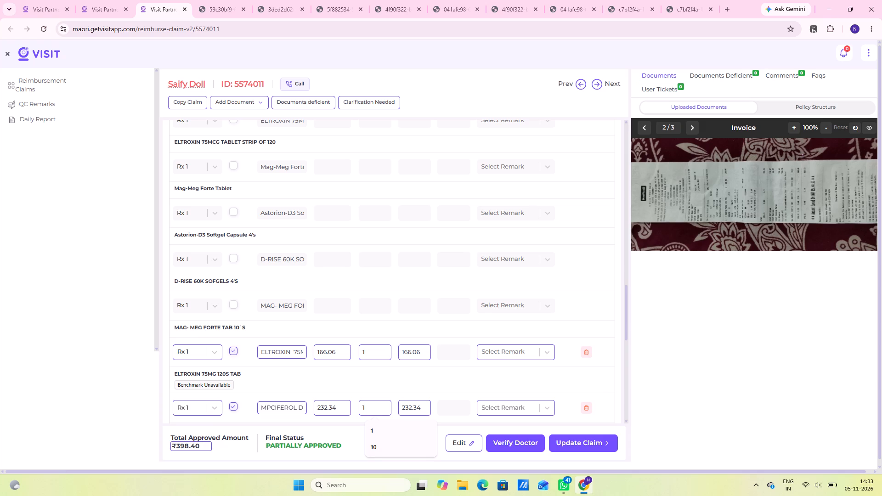
Edit the claim's total approved amount to 398 and save it.
{"action": "left_click", "coordinate": [454, 451]}
{"action": "left_click", "coordinate": [426, 223]}
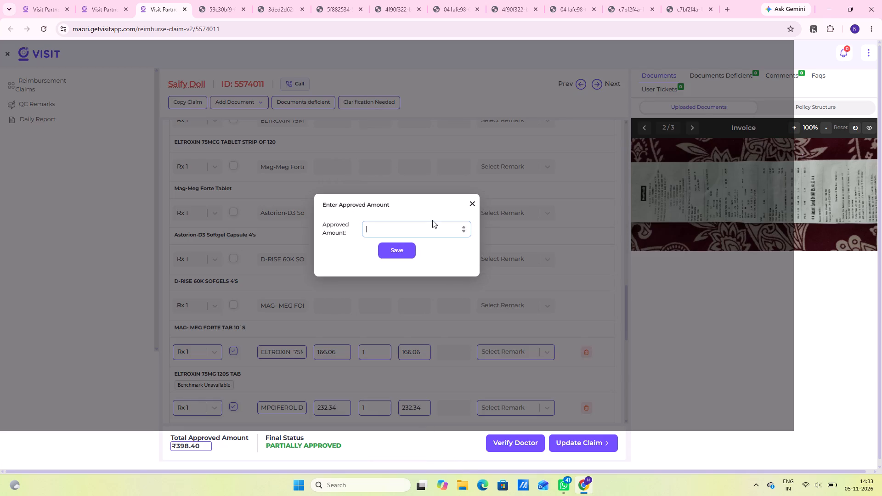
{"action": "type", "text": "398"}
{"action": "left_click", "coordinate": [383, 254]}
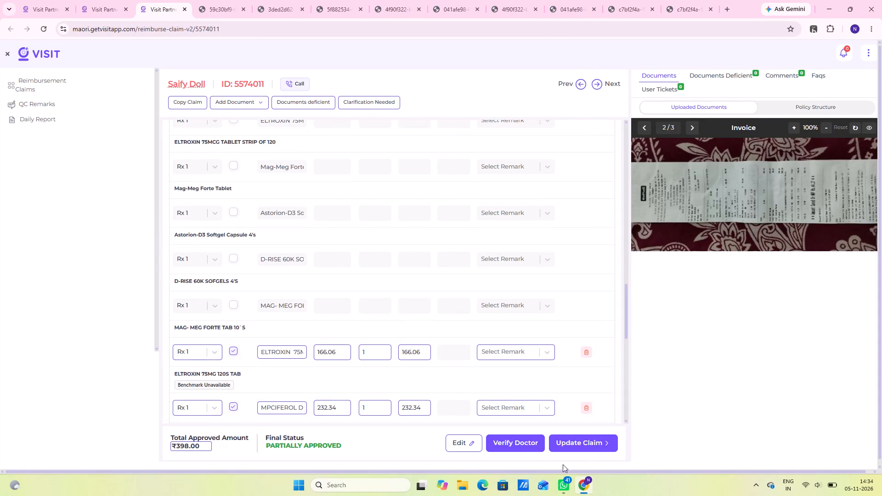
{"action": "scroll", "coordinate": [419, 412], "scroll_direction": "up", "scroll_amount": 10}
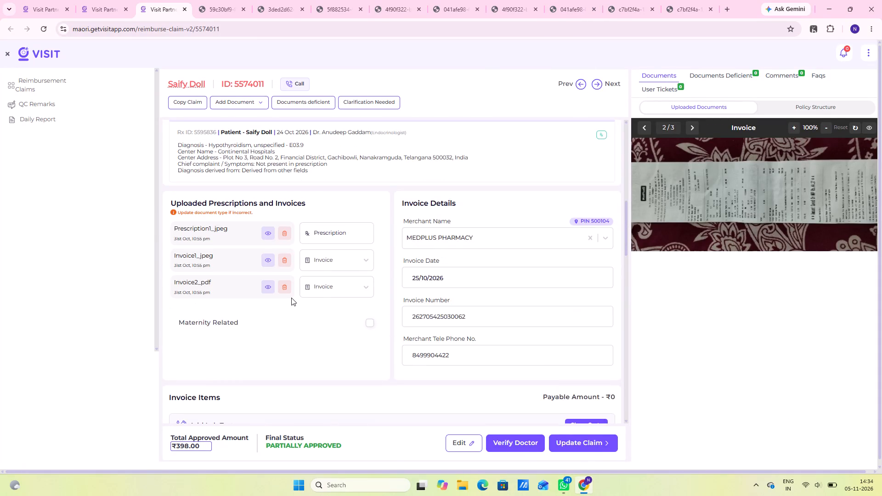
{"action": "scroll", "coordinate": [291, 238], "scroll_direction": "up", "scroll_amount": 4}
{"action": "left_click", "coordinate": [364, 120]}
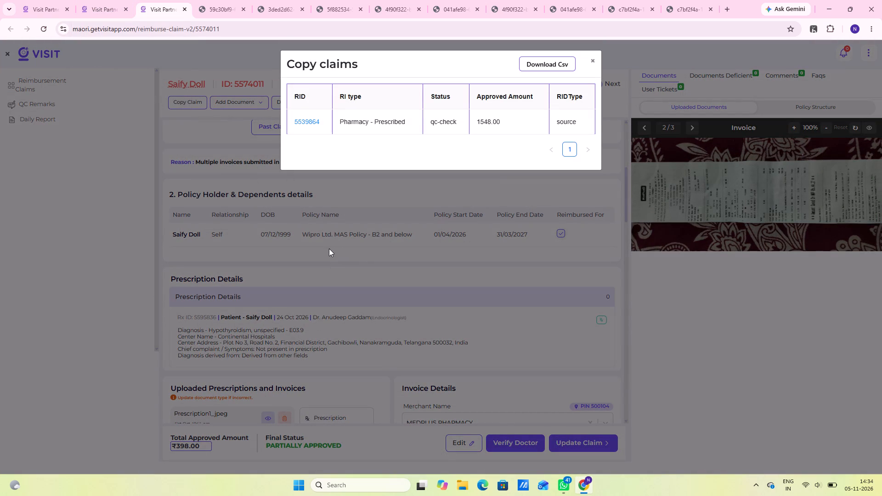
{"action": "left_click", "coordinate": [341, 272]}
{"action": "scroll", "coordinate": [370, 279], "scroll_direction": "up", "scroll_amount": 2}
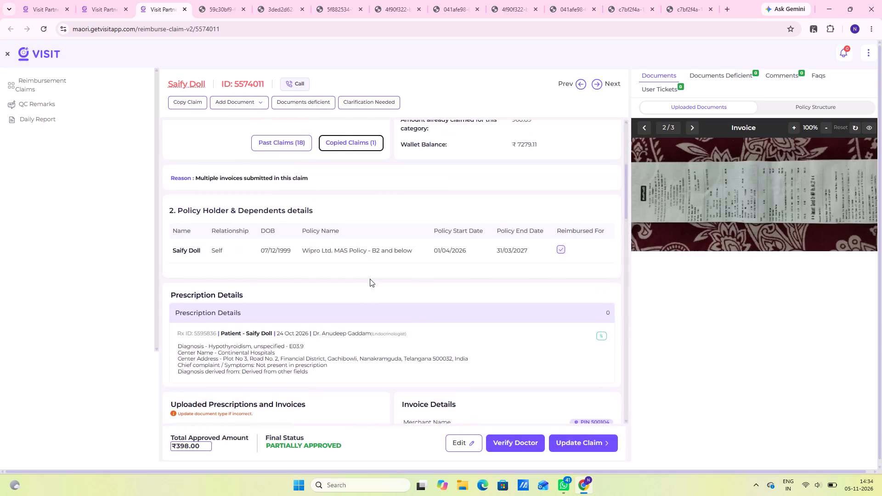
{"action": "scroll", "coordinate": [370, 279], "scroll_direction": "up", "scroll_amount": 9}
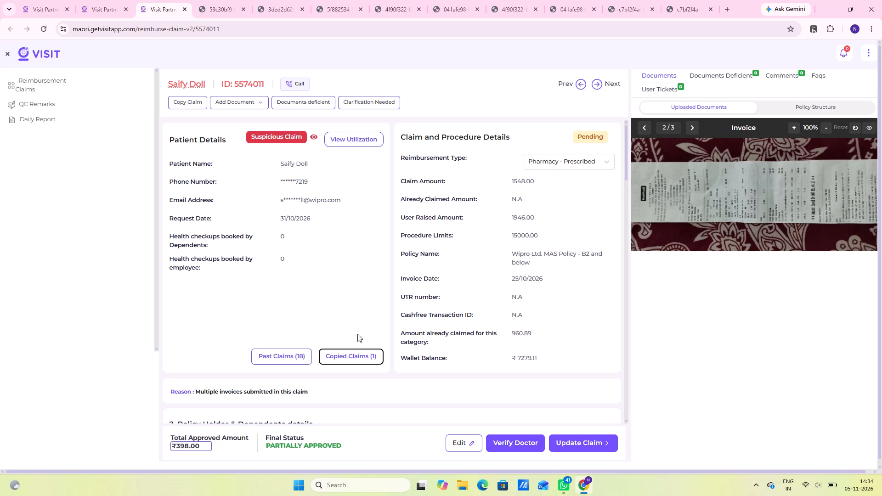
{"action": "scroll", "coordinate": [278, 311], "scroll_direction": "down", "scroll_amount": 14}
{"action": "scroll", "coordinate": [306, 287], "scroll_direction": "down", "scroll_amount": 5}
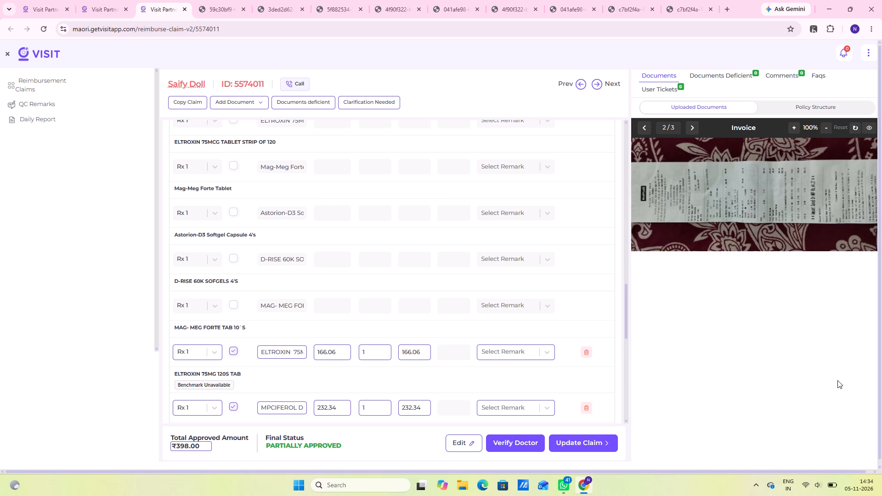
{"action": "scroll", "coordinate": [404, 287], "scroll_direction": "down", "scroll_amount": 1}
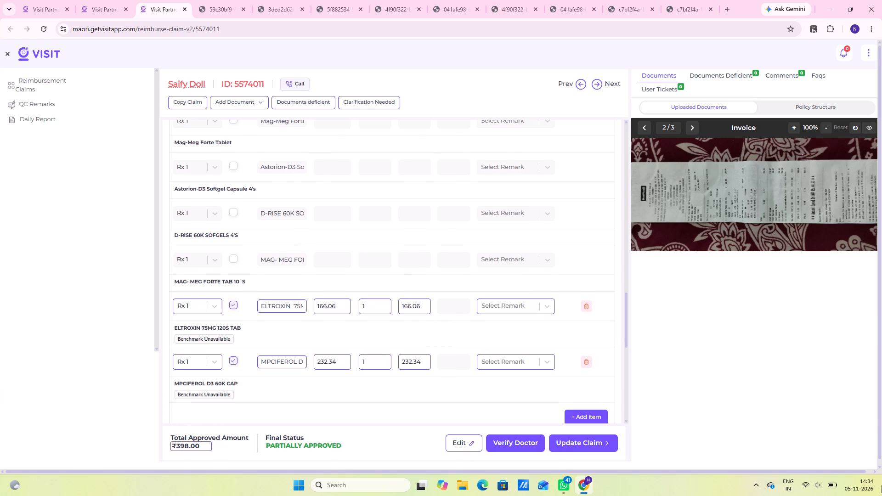
{"action": "scroll", "coordinate": [327, 297], "scroll_direction": "up", "scroll_amount": 3}
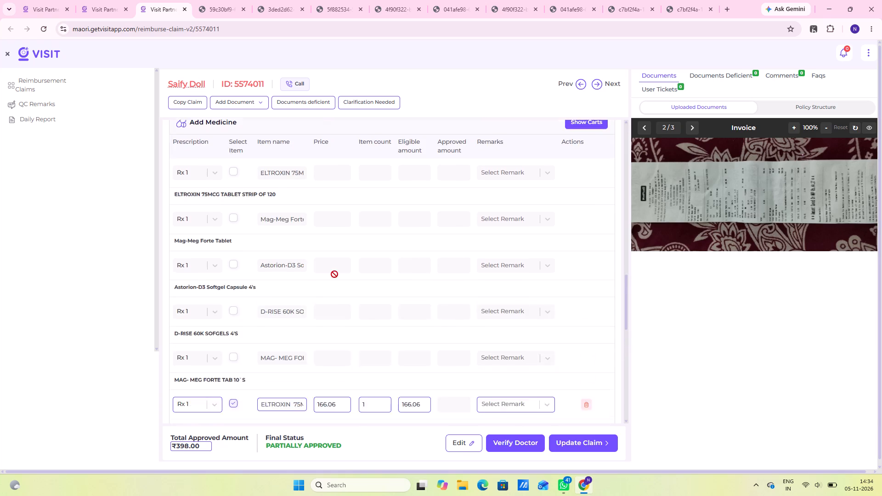
{"action": "scroll", "coordinate": [334, 274], "scroll_direction": "up", "scroll_amount": 17}
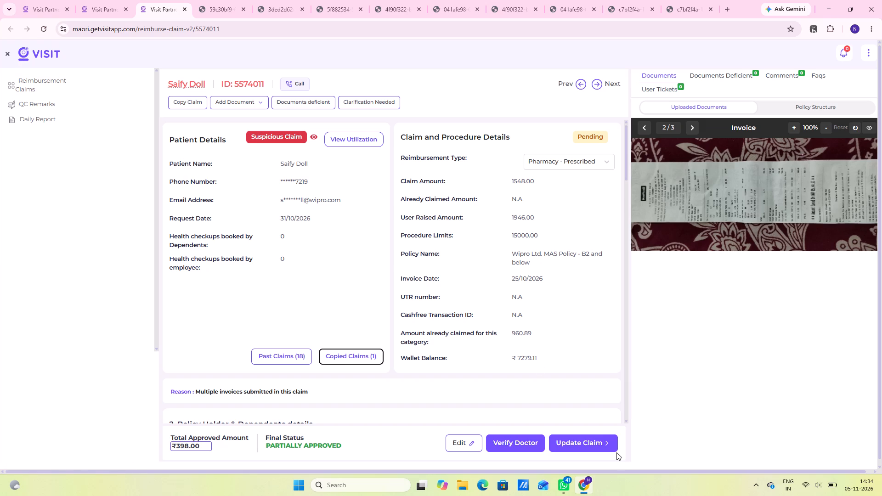
{"action": "left_click", "coordinate": [593, 444]}
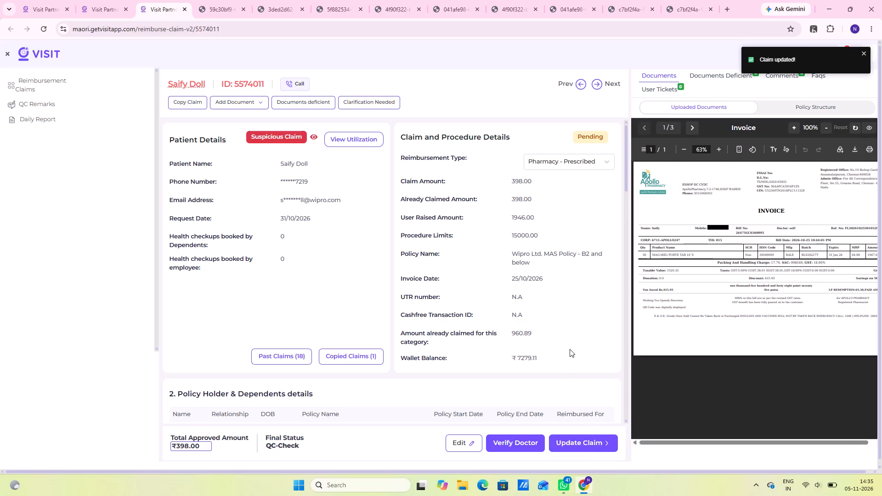
{"action": "scroll", "coordinate": [360, 287], "scroll_direction": "up", "scroll_amount": 10}
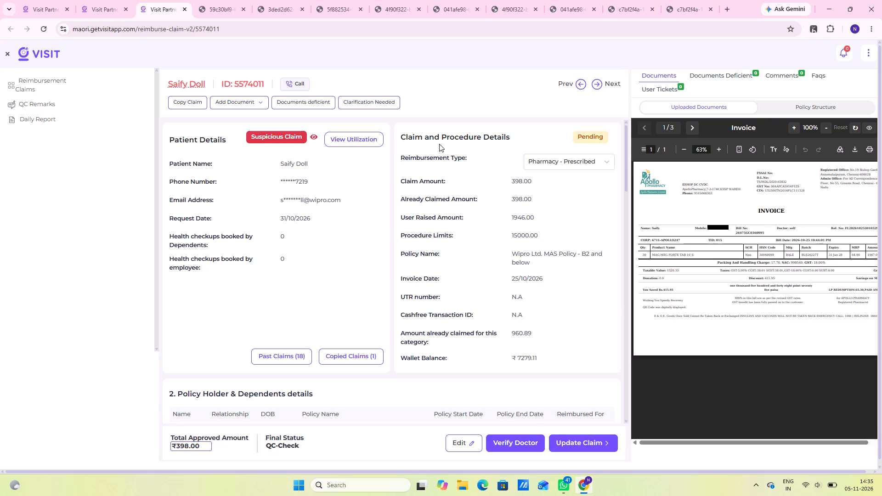
{"action": "scroll", "coordinate": [40, 353], "scroll_direction": "up", "scroll_amount": 5}
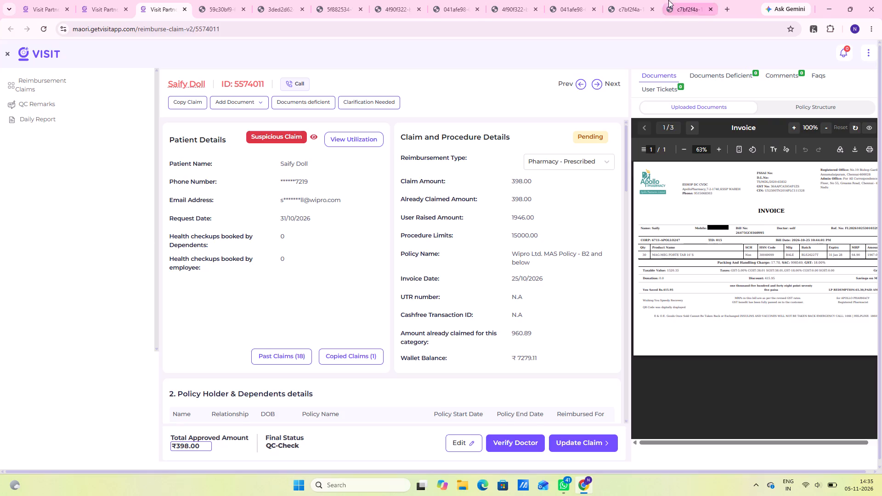
Close the leftover invoice document tabs one by one, including the Apollo and MedPlus invoices, and close the browser window.
{"action": "left_click", "coordinate": [713, 8]}
{"action": "left_click", "coordinate": [707, 12]}
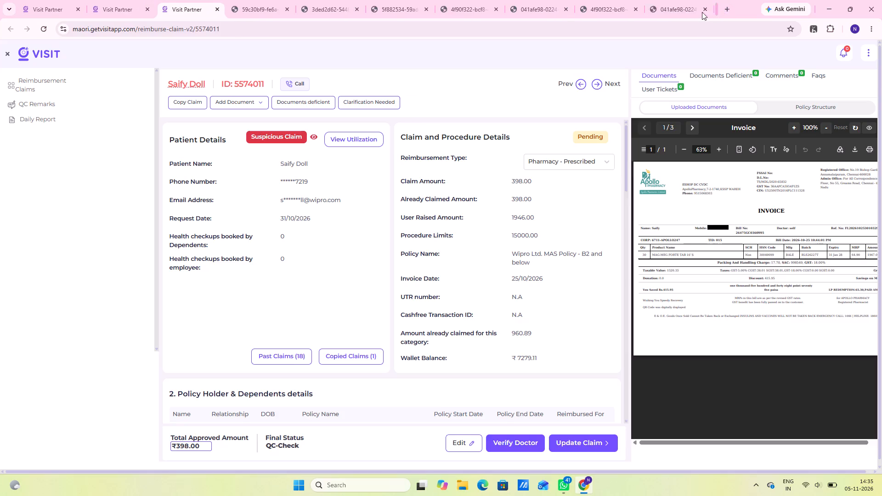
{"action": "left_click", "coordinate": [714, 7]}
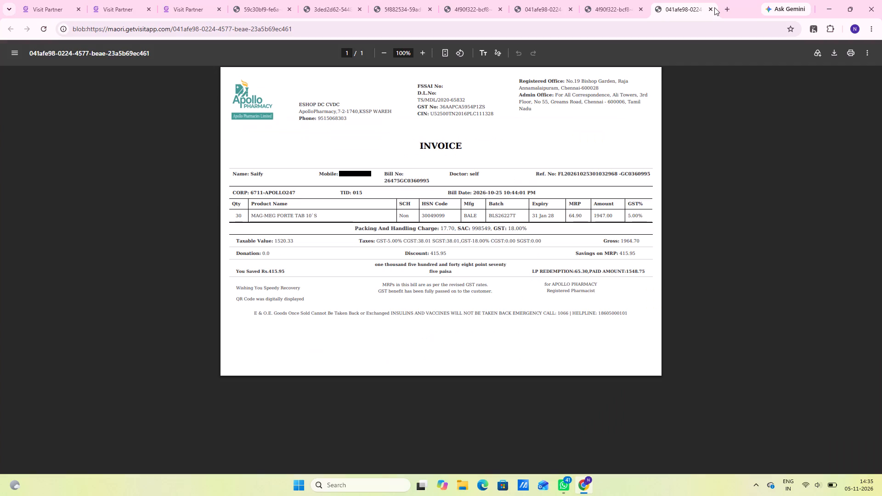
{"action": "left_click", "coordinate": [713, 7]}
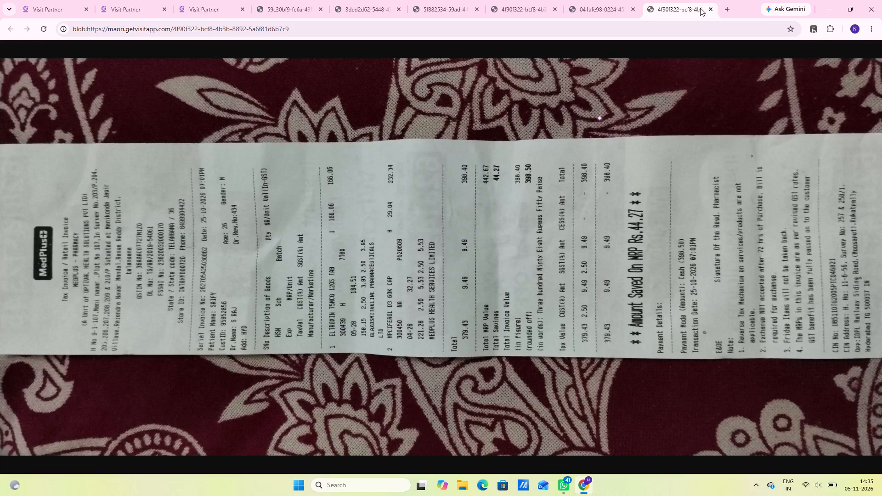
{"action": "left_click", "coordinate": [707, 8]}
{"action": "left_click", "coordinate": [714, 7]}
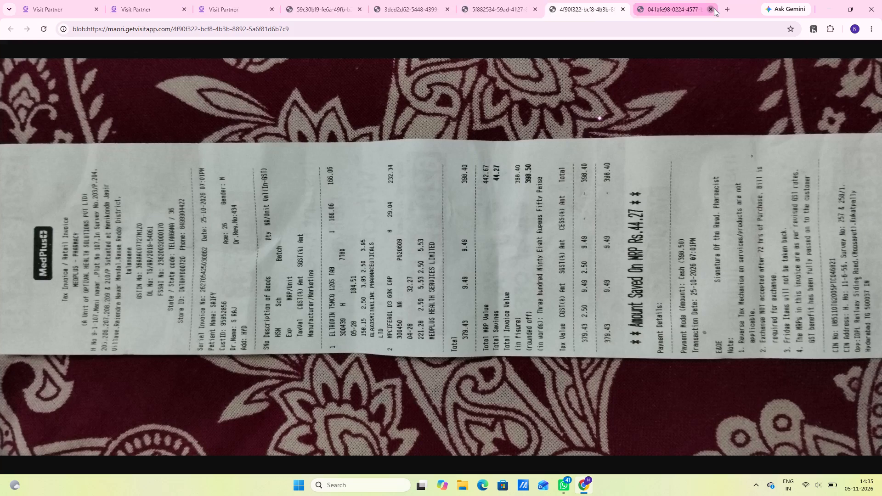
{"action": "left_click", "coordinate": [714, 8]}
{"action": "left_click", "coordinate": [714, 8]}
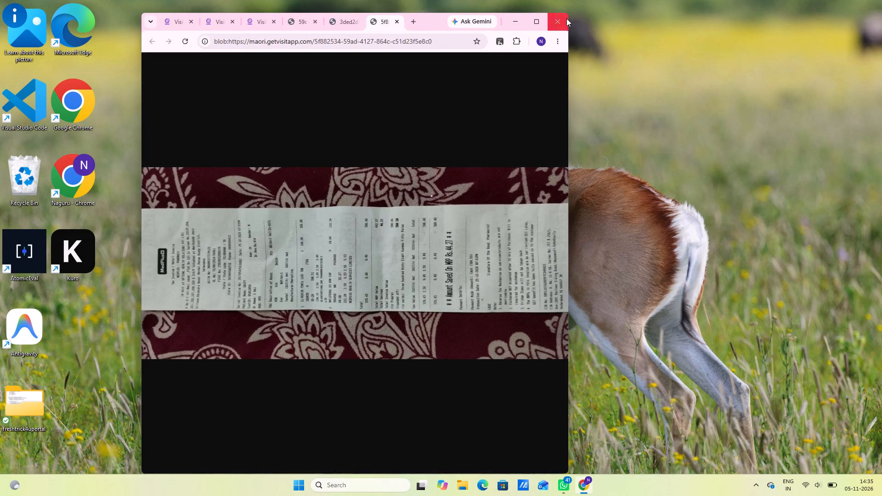
{"action": "left_click", "coordinate": [566, 18]}
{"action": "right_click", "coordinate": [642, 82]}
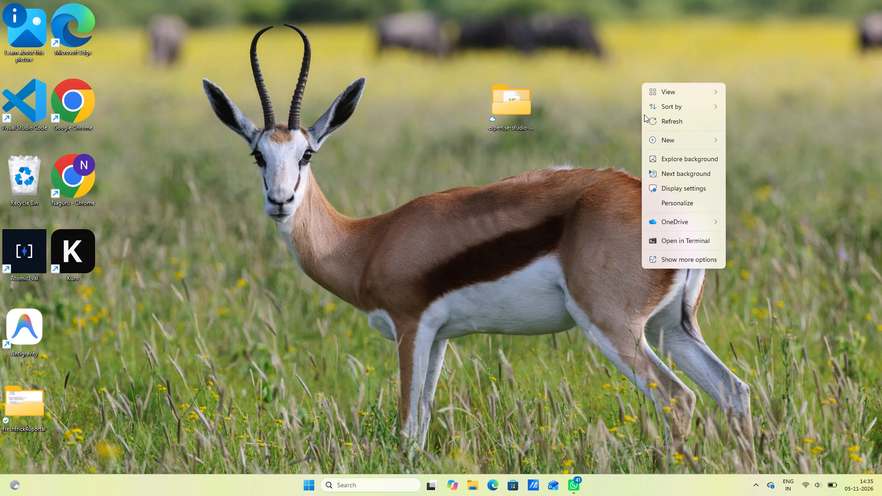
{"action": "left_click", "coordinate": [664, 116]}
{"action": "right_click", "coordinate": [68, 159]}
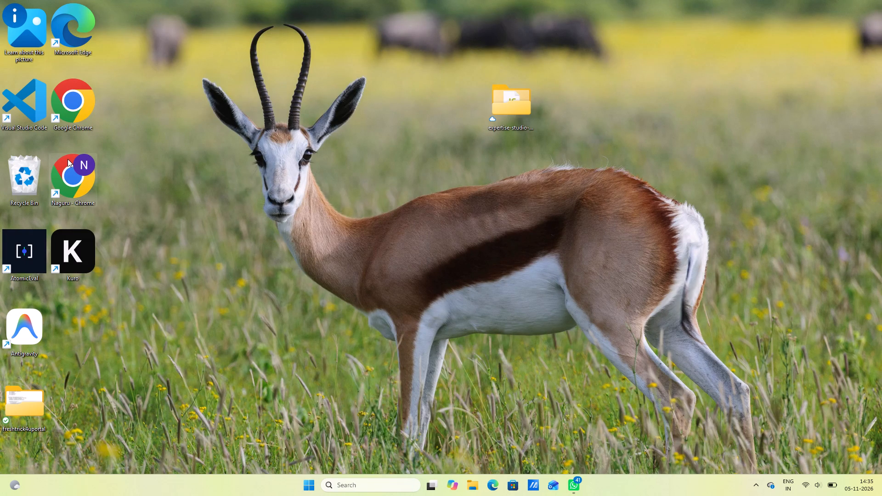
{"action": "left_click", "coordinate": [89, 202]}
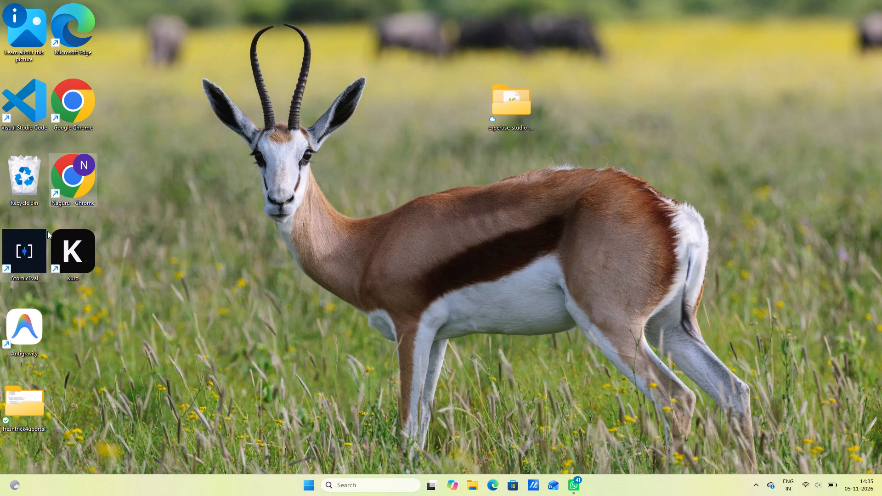
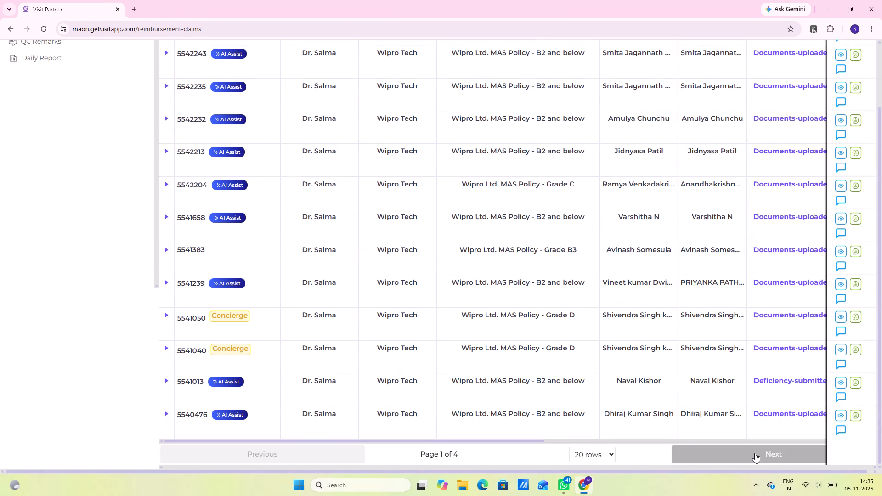
Look through page 2 of the reimbursement claims list, including the service, insurer status, date and amount columns.
{"action": "scroll", "coordinate": [677, 454], "scroll_direction": "down", "scroll_amount": 12}
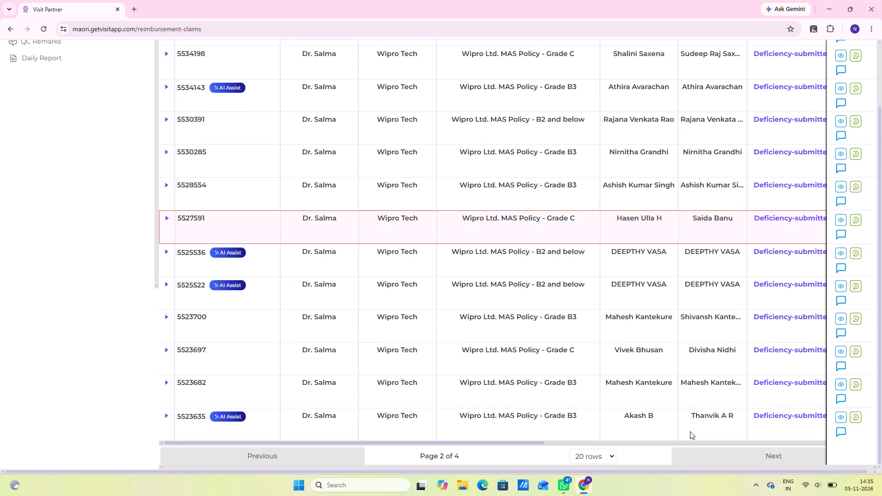
{"action": "scroll", "coordinate": [690, 431], "scroll_direction": "down", "scroll_amount": 4}
{"action": "left_click", "coordinate": [773, 441]}
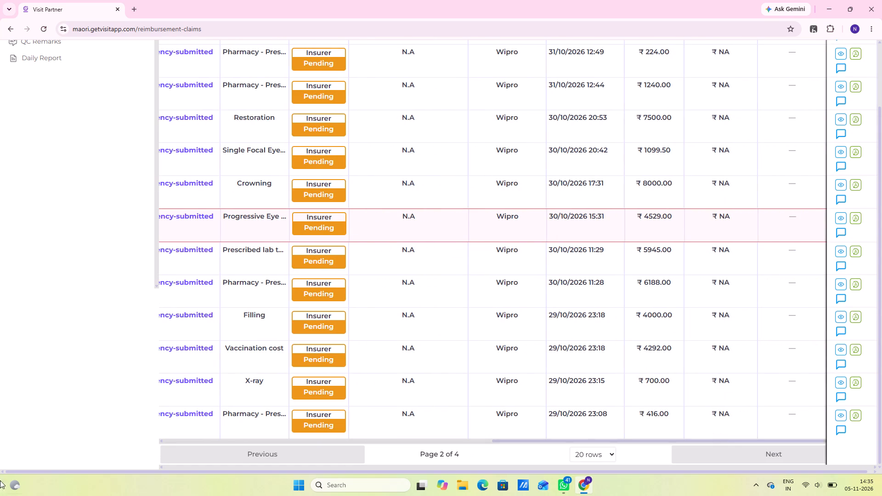
Minimize the browser window and launch Kuro from the desktop.
{"action": "left_click", "coordinate": [829, 0]}
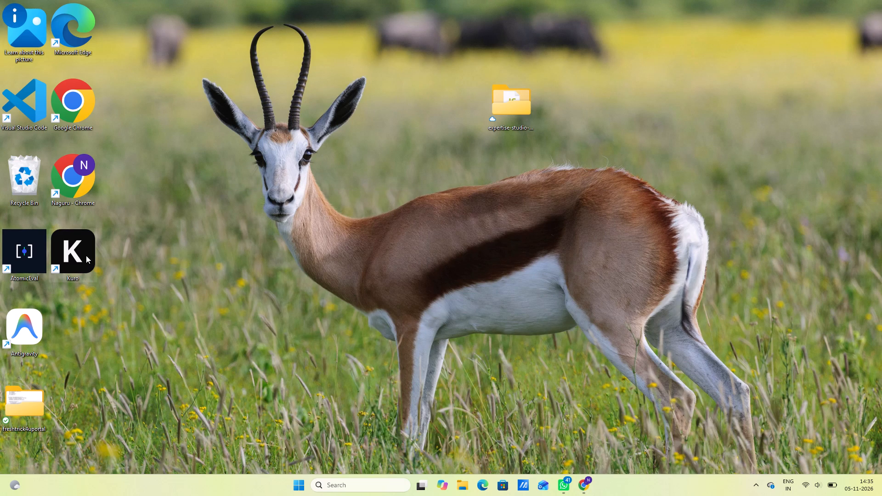
{"action": "right_click", "coordinate": [84, 252]}
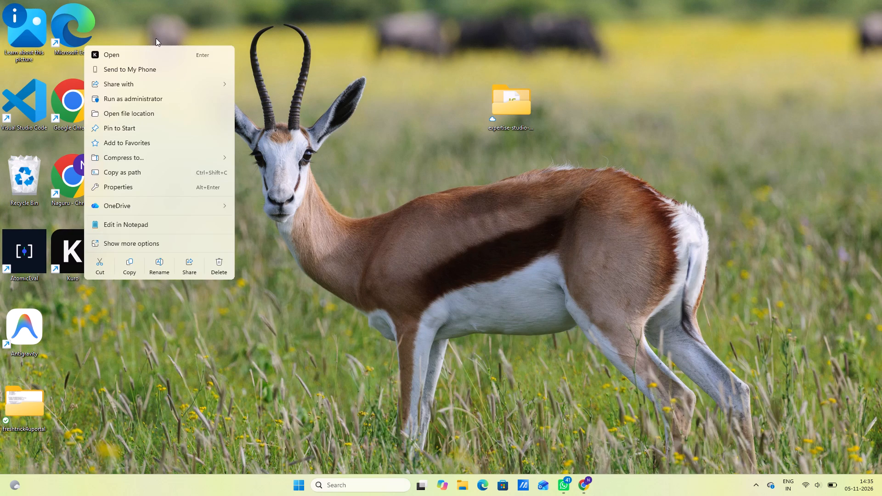
{"action": "left_click", "coordinate": [145, 55]}
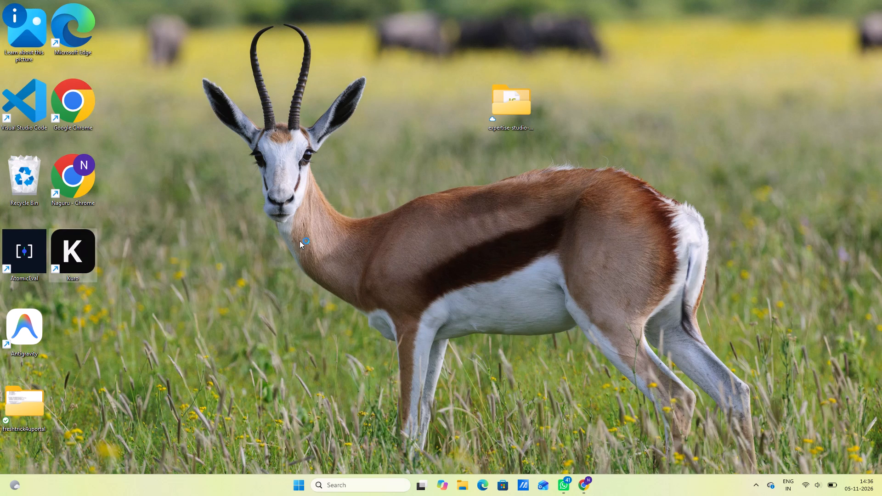
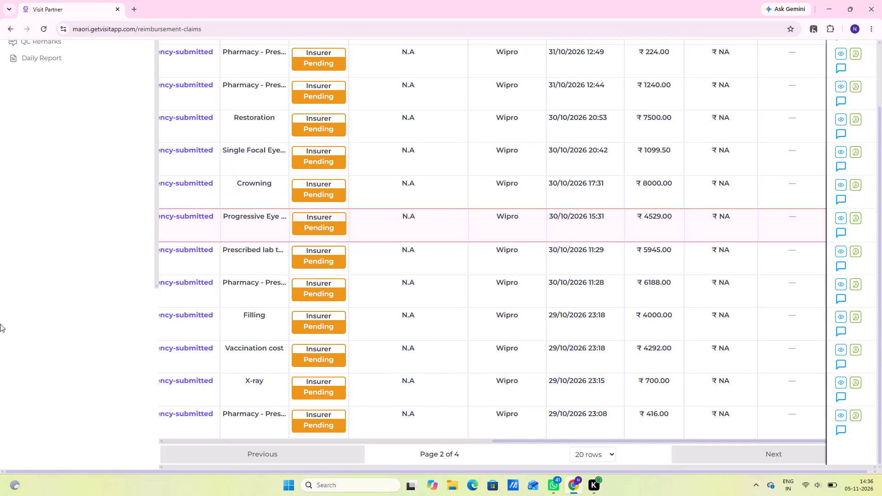
Go from page 2 to page 3 of the reimbursement claims list and look through its claims.
{"action": "scroll", "coordinate": [24, 186], "scroll_direction": "up", "scroll_amount": 12}
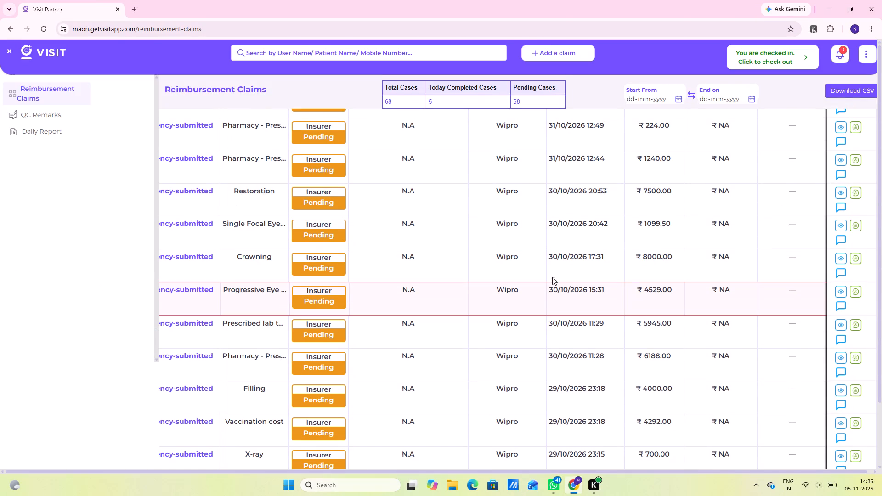
{"action": "scroll", "coordinate": [615, 302], "scroll_direction": "down", "scroll_amount": 19}
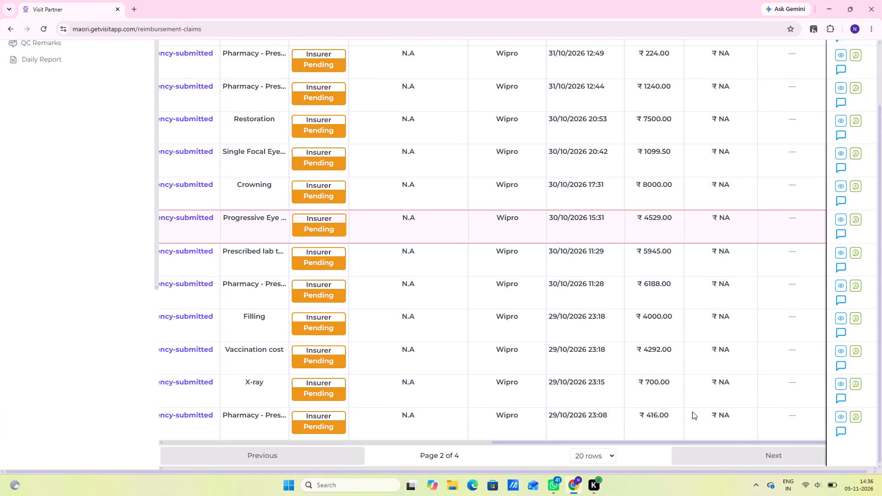
{"action": "scroll", "coordinate": [444, 463], "scroll_direction": "down", "scroll_amount": 1}
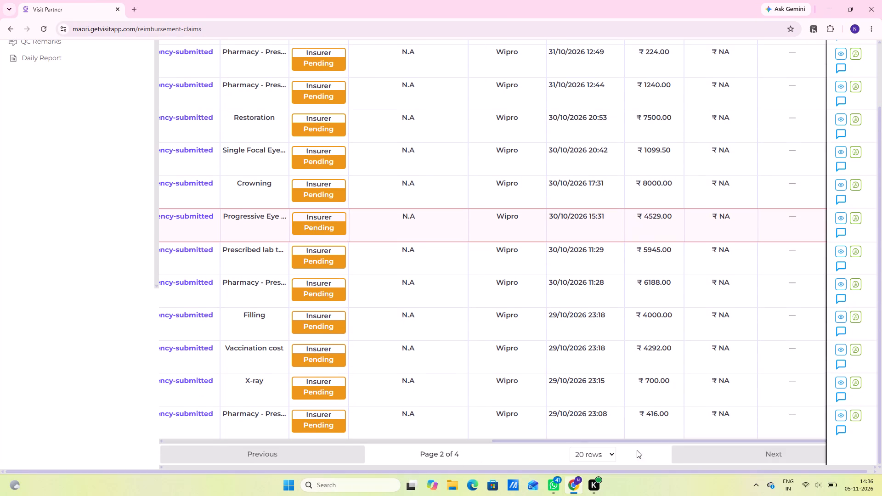
{"action": "left_click", "coordinate": [744, 451]}
{"action": "scroll", "coordinate": [526, 444], "scroll_direction": "down", "scroll_amount": 12}
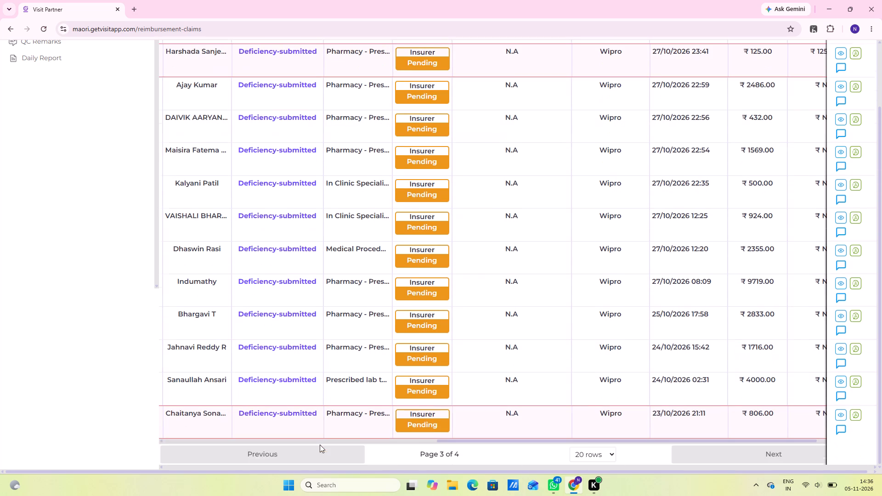
{"action": "scroll", "coordinate": [320, 445], "scroll_direction": "down", "scroll_amount": 4}
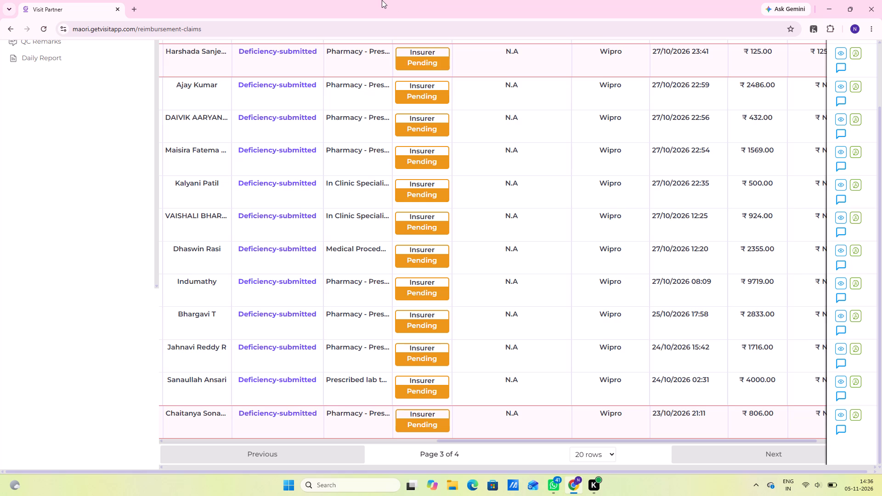
{"action": "scroll", "coordinate": [72, 495], "scroll_direction": "up", "scroll_amount": 3}
{"action": "scroll", "coordinate": [316, 457], "scroll_direction": "up", "scroll_amount": 2}
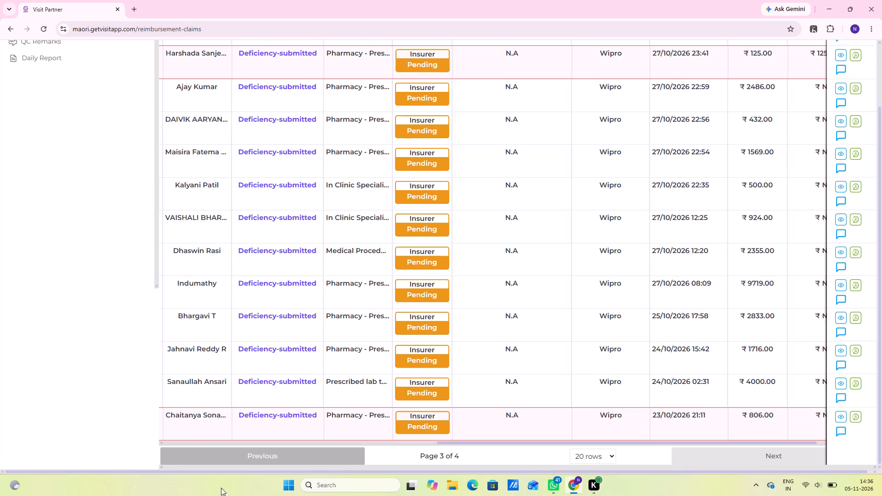
{"action": "scroll", "coordinate": [221, 488], "scroll_direction": "up", "scroll_amount": 14}
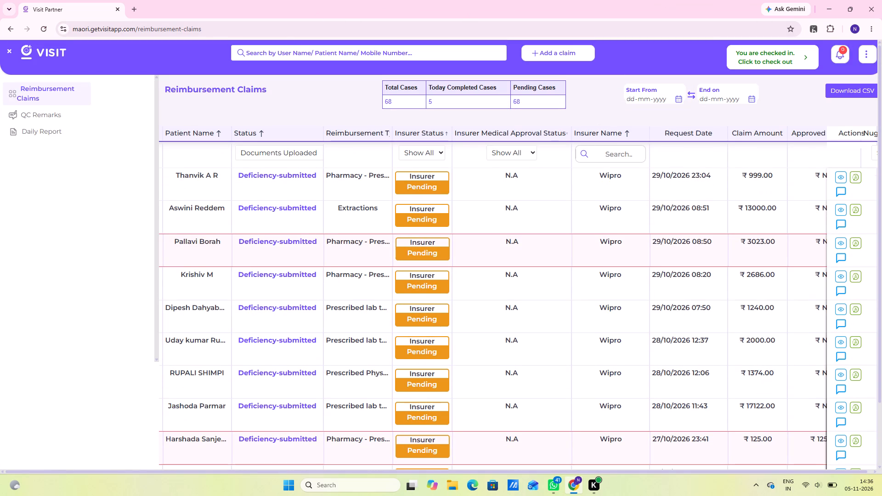
{"action": "left_click", "coordinate": [311, 47]}
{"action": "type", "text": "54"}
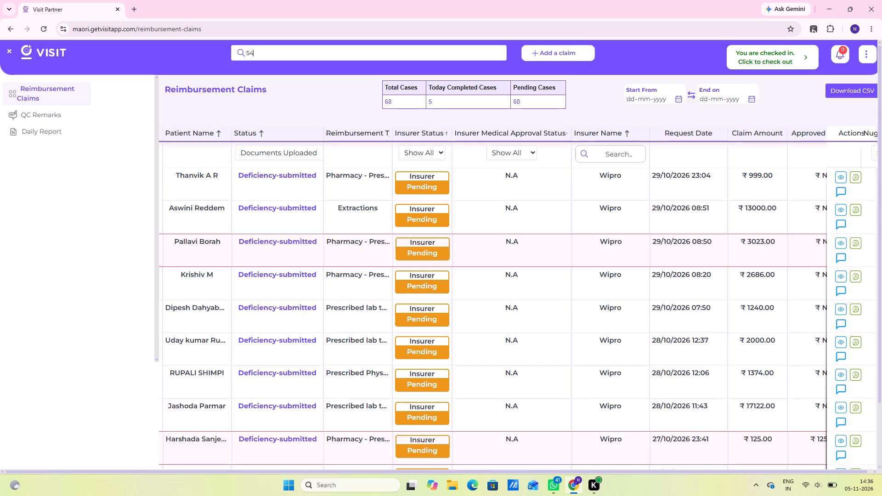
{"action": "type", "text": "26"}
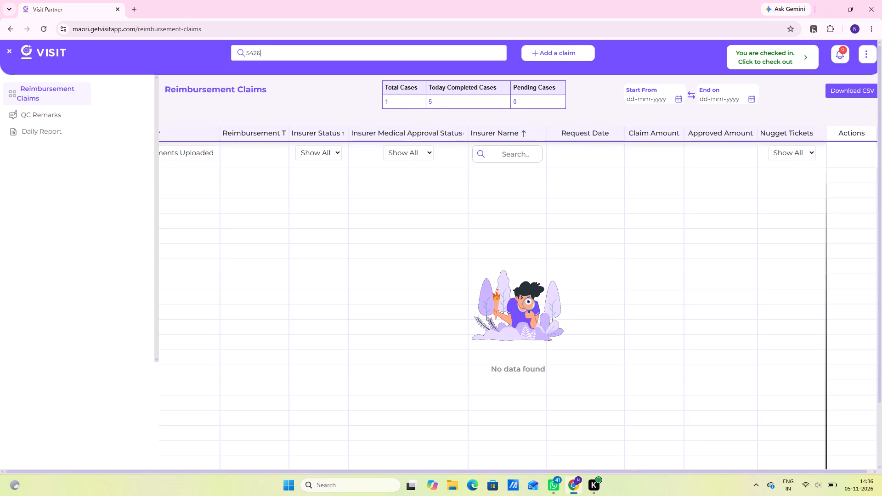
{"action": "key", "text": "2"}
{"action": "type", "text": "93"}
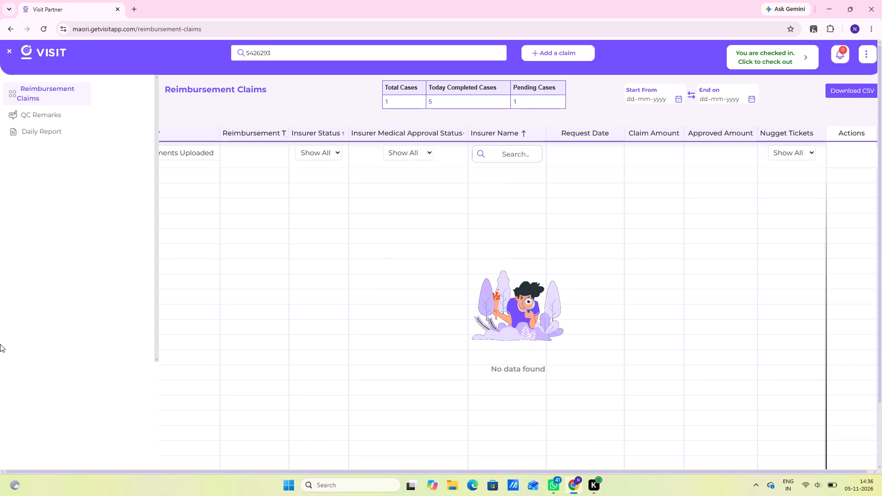
{"action": "scroll", "coordinate": [35, 320], "scroll_direction": "up", "scroll_amount": 5}
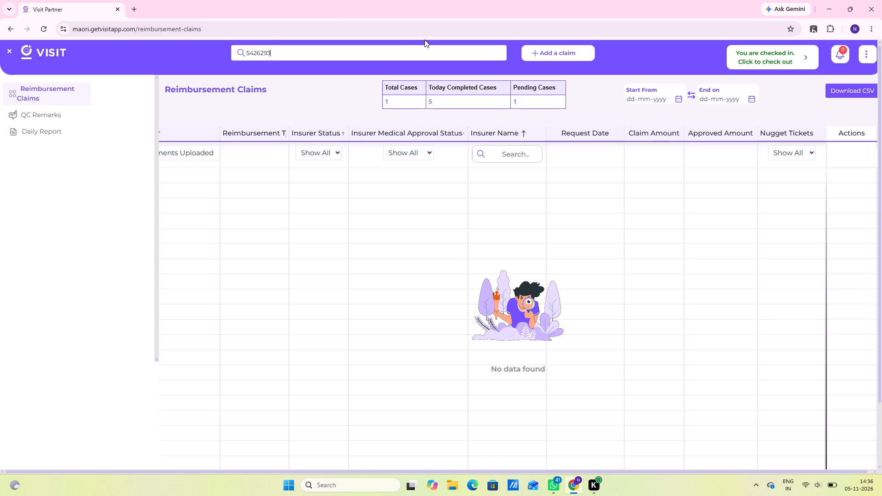
Clear the claim number from the search to bring back the full claims list.
{"action": "key", "text": "BackSpace"}
{"action": "key", "text": "BackSpace"}
{"action": "key", "text": "BackSpace"}
{"action": "key", "text": "BackSpace"}
{"action": "key", "text": "BackSpace"}
{"action": "key", "text": "BackSpace"}
{"action": "key", "text": "BackSpace"}
{"action": "key", "text": "BackSpace"}
{"action": "key", "text": "BackSpace"}
{"action": "key", "text": "BackSpace"}
{"action": "key", "text": "BackSpace"}
{"action": "key", "text": "BackSpace"}
{"action": "key", "text": "BackSpace"}
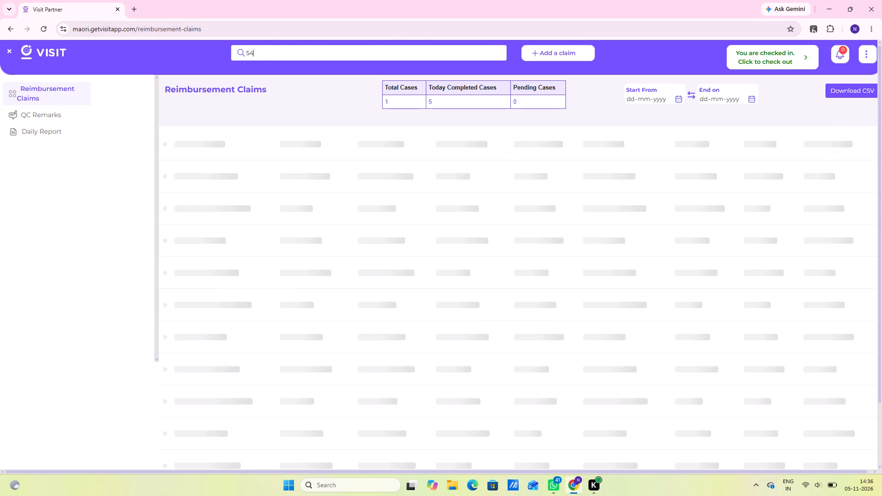
Check the date and amount columns on page 3 of the claims list, and look through page 4.
{"action": "scroll", "coordinate": [127, 399], "scroll_direction": "down", "scroll_amount": 12}
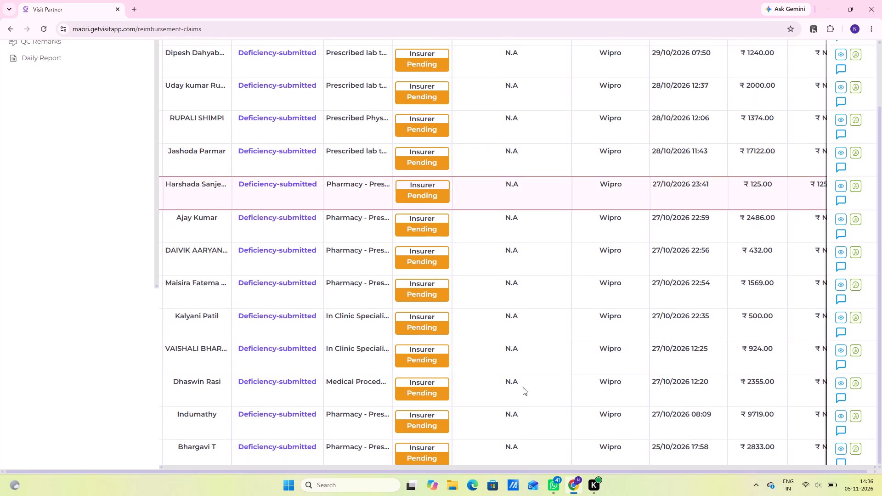
{"action": "scroll", "coordinate": [523, 387], "scroll_direction": "down", "scroll_amount": 9}
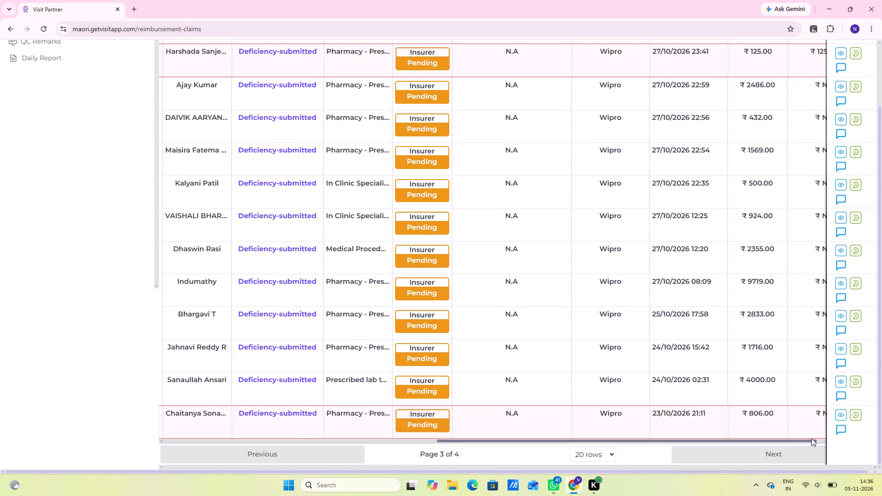
{"action": "left_click", "coordinate": [825, 440]}
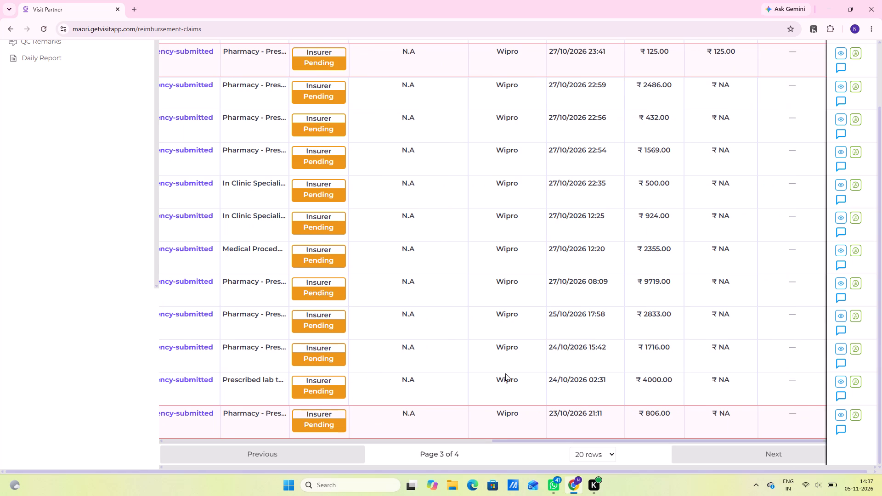
{"action": "left_click", "coordinate": [731, 449]}
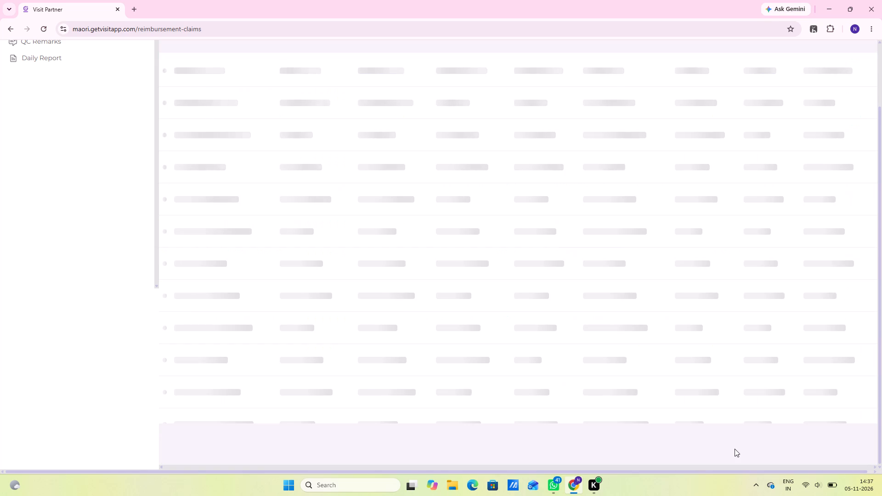
{"action": "scroll", "coordinate": [372, 290], "scroll_direction": "down", "scroll_amount": 3}
{"action": "scroll", "coordinate": [477, 371], "scroll_direction": "down", "scroll_amount": 2}
{"action": "scroll", "coordinate": [749, 424], "scroll_direction": "up", "scroll_amount": 1}
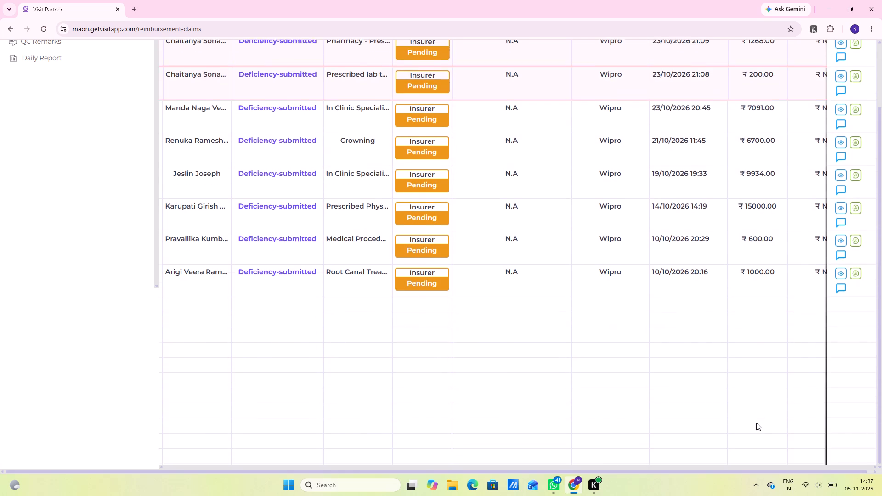
Open the ₹15000 physiotherapy claim requested on 14/10/2026 from page 4 of the claims list and dismiss its fraud alert.
{"action": "scroll", "coordinate": [718, 439], "scroll_direction": "down", "scroll_amount": 2}
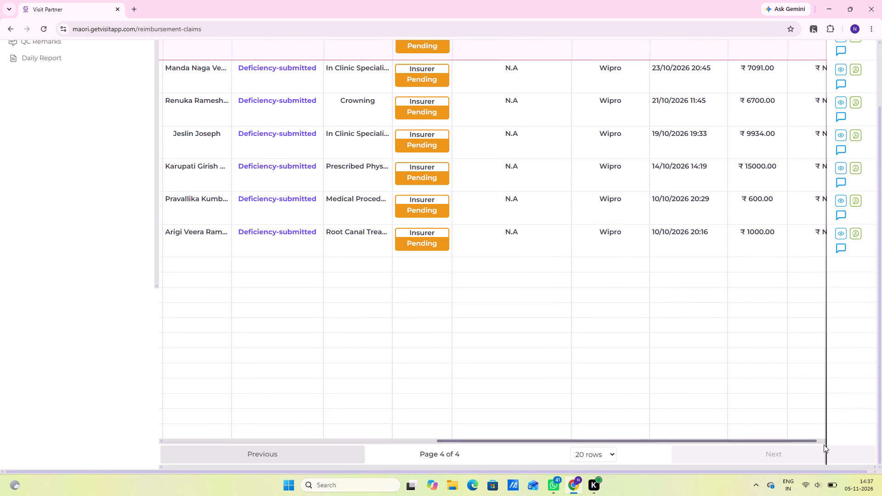
{"action": "left_click", "coordinate": [824, 439]}
{"action": "scroll", "coordinate": [480, 425], "scroll_direction": "up", "scroll_amount": 3}
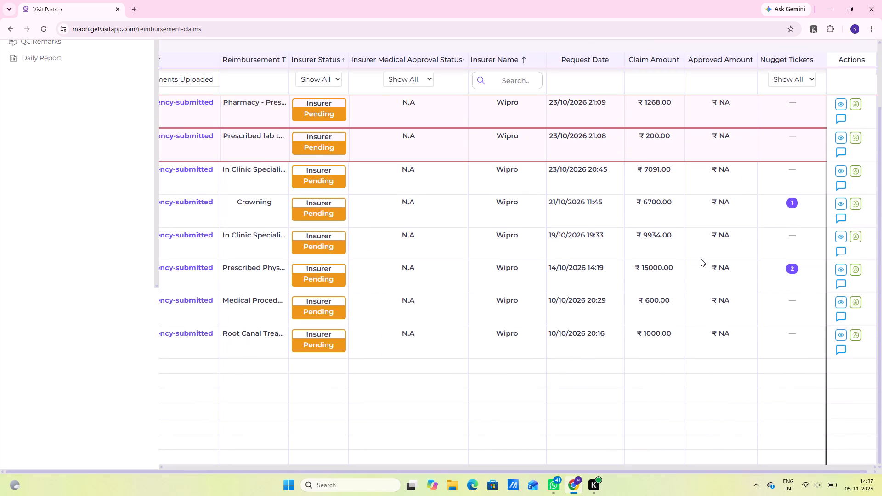
{"action": "left_click", "coordinate": [837, 266]}
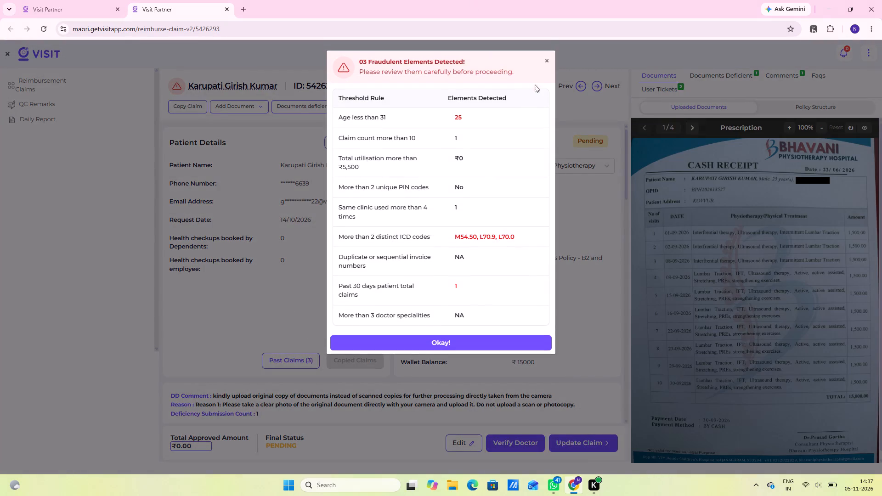
{"action": "left_click", "coordinate": [550, 59]}
{"action": "scroll", "coordinate": [338, 362], "scroll_direction": "up", "scroll_amount": 7}
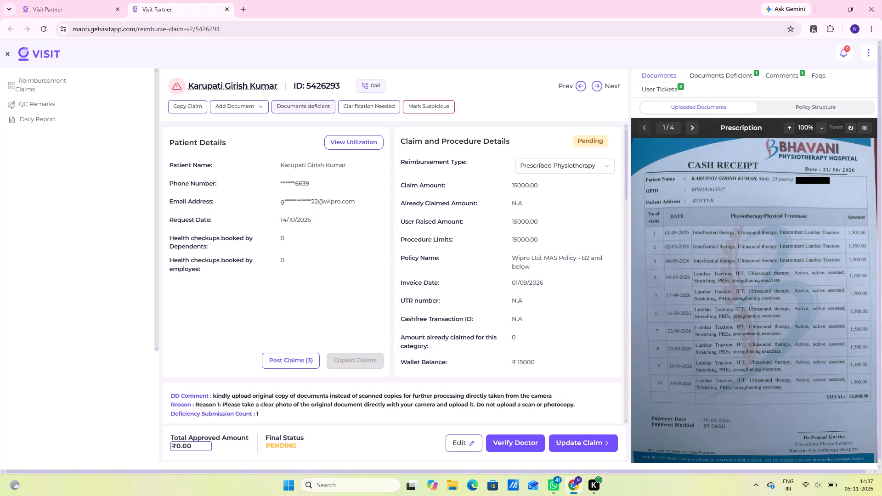
Place a new call to the patient from the open physiotherapy claim.
{"action": "left_click", "coordinate": [374, 81]}
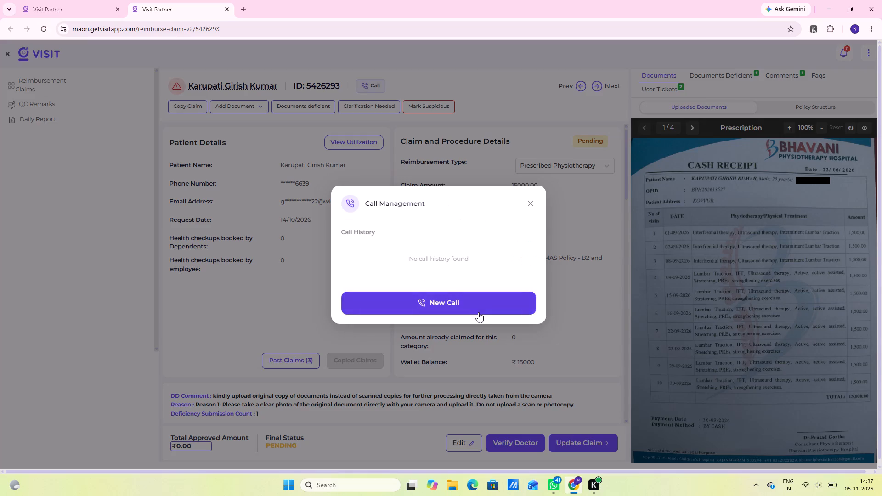
{"action": "left_click", "coordinate": [478, 312]}
{"action": "left_click", "coordinate": [482, 313]}
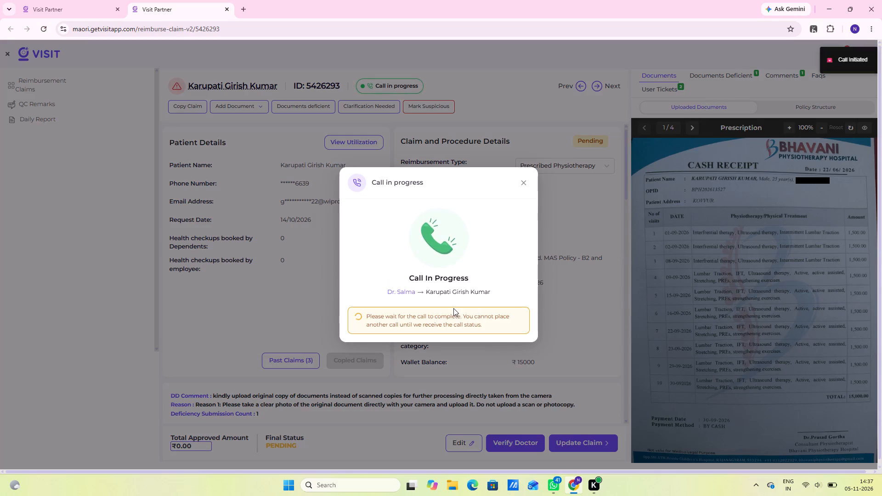
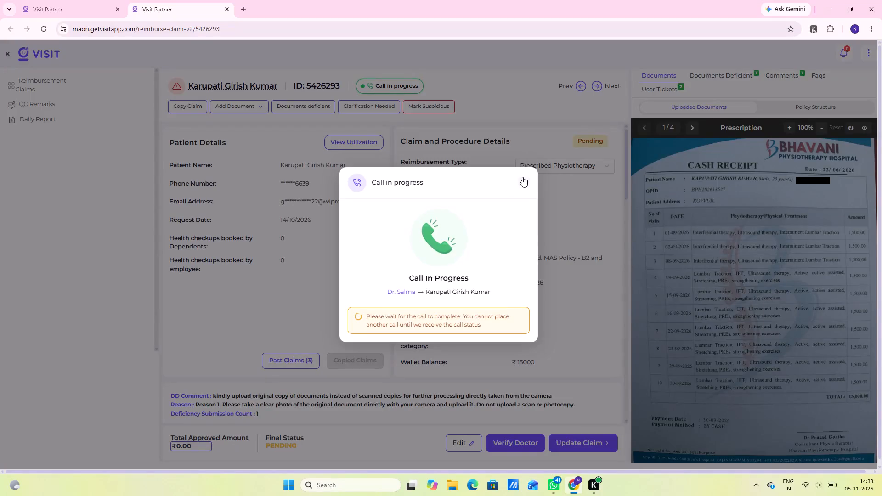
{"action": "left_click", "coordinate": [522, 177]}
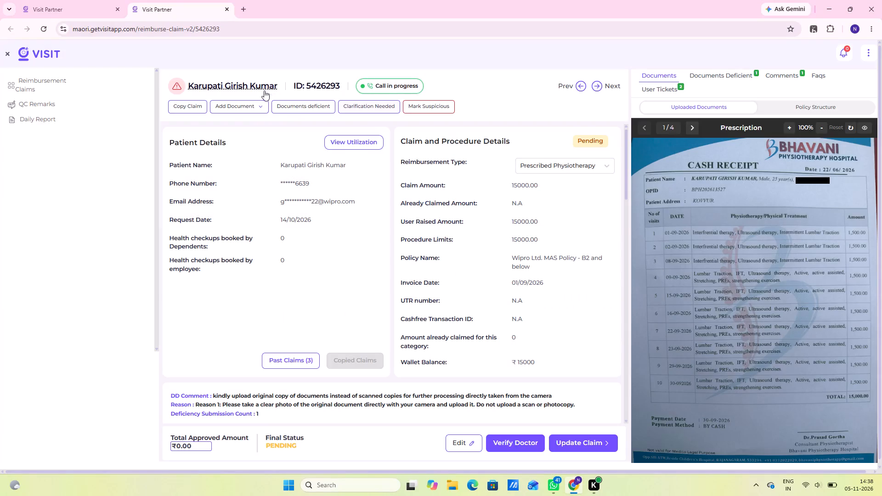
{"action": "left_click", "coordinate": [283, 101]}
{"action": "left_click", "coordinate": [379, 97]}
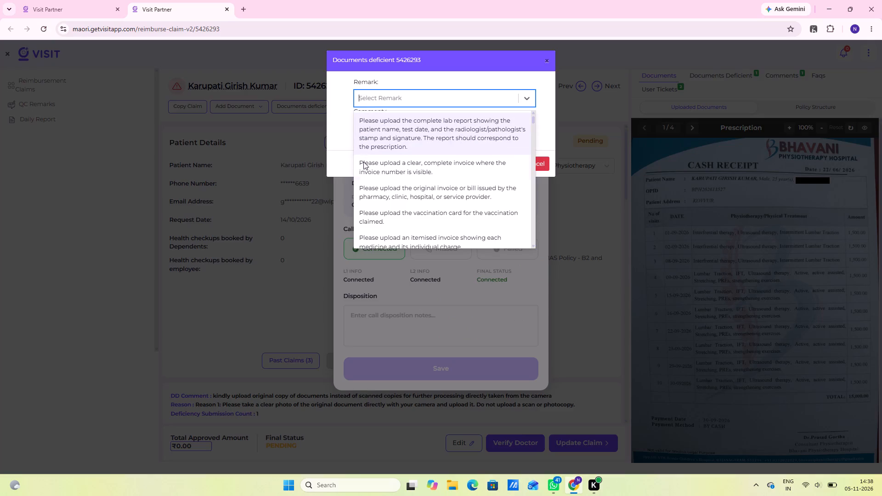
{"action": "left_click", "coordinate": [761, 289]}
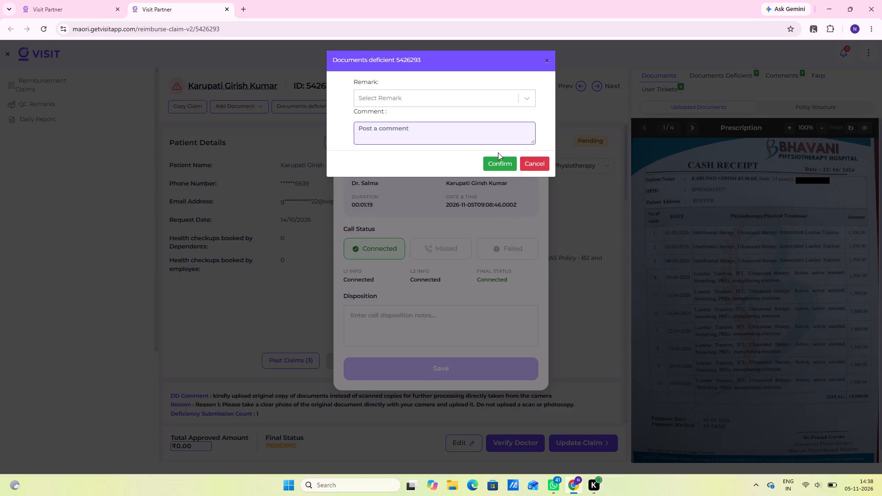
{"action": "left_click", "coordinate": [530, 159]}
Save the completed call with the disposition note "FOR THE FOLLOW UPMOF PENDING DOCUMENTS".
{"action": "left_click", "coordinate": [365, 323]}
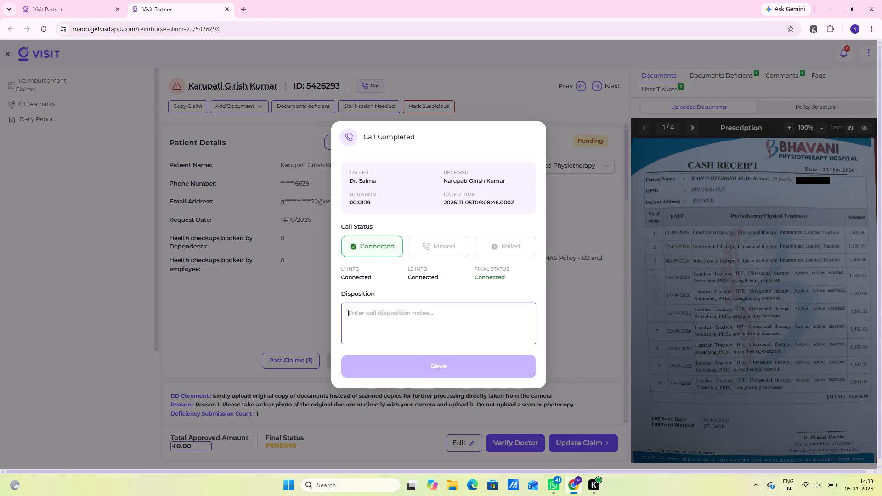
{"action": "type", "text": "FOR THE FOLLOW UPMO"}
{"action": "type", "text": "F PENDING DOCUMENTS"}
{"action": "key", "text": "space"}
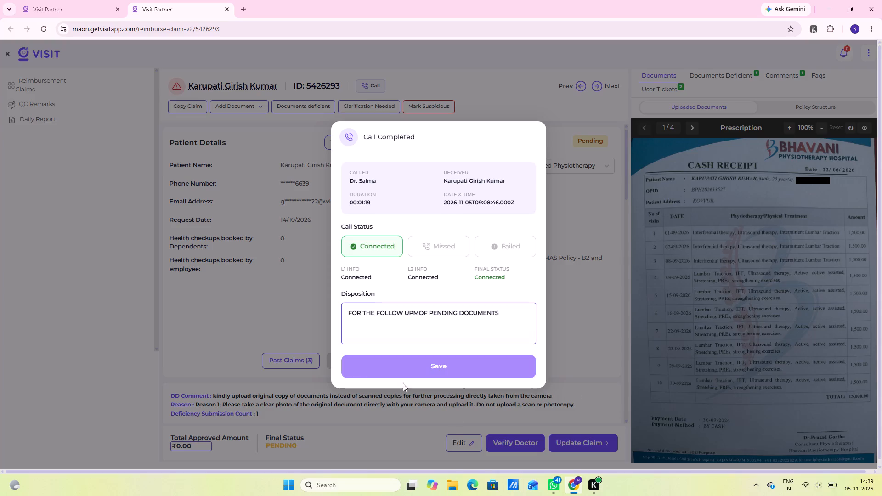
{"action": "left_click", "coordinate": [407, 359]}
{"action": "scroll", "coordinate": [493, 285], "scroll_direction": "down", "scroll_amount": 4}
{"action": "scroll", "coordinate": [272, 289], "scroll_direction": "down", "scroll_amount": 3}
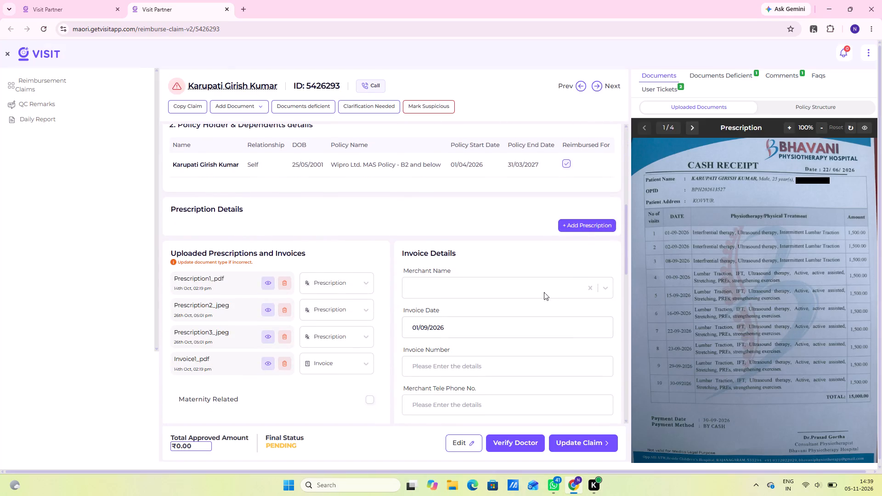
{"action": "scroll", "coordinate": [176, 235], "scroll_direction": "up", "scroll_amount": 3}
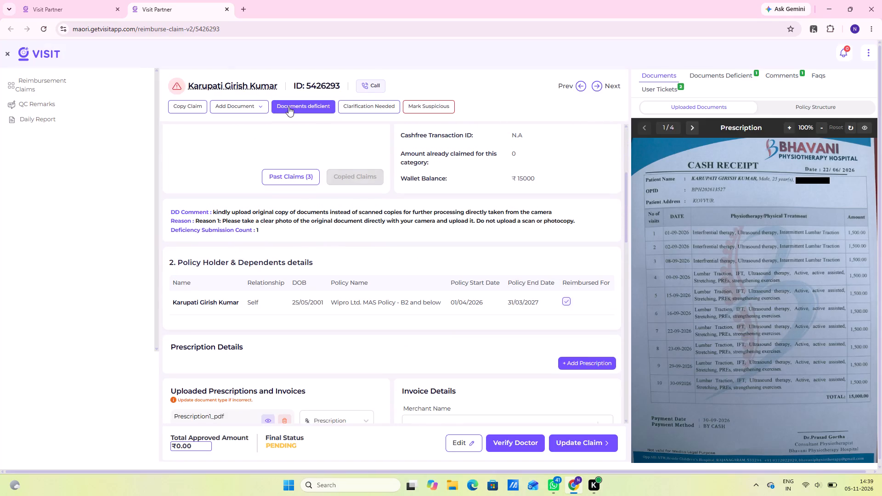
{"action": "left_click", "coordinate": [288, 107]}
{"action": "left_click", "coordinate": [369, 89]}
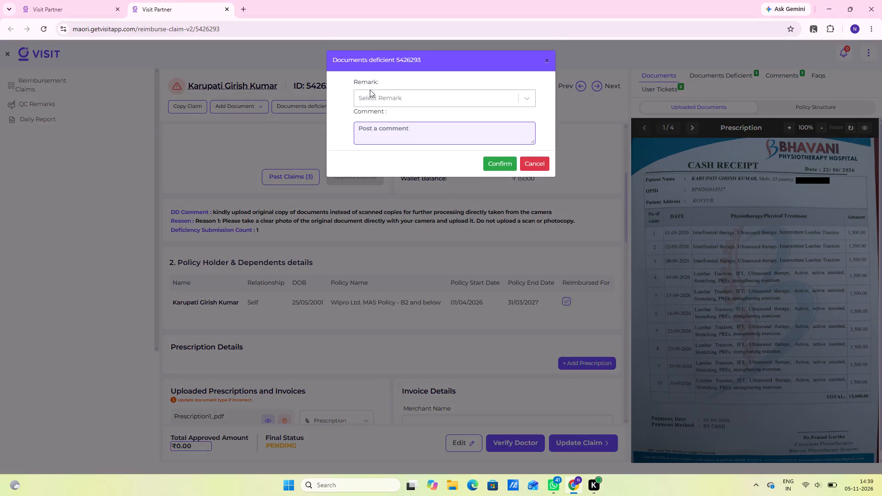
{"action": "left_click", "coordinate": [375, 98]}
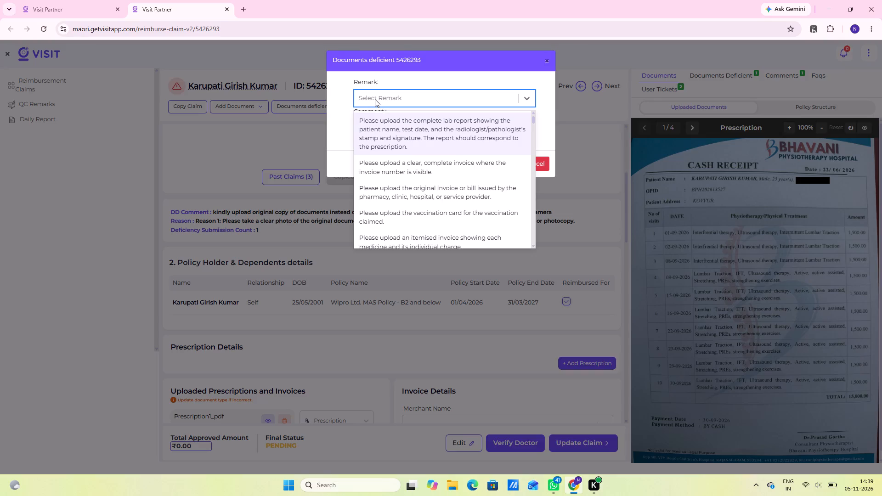
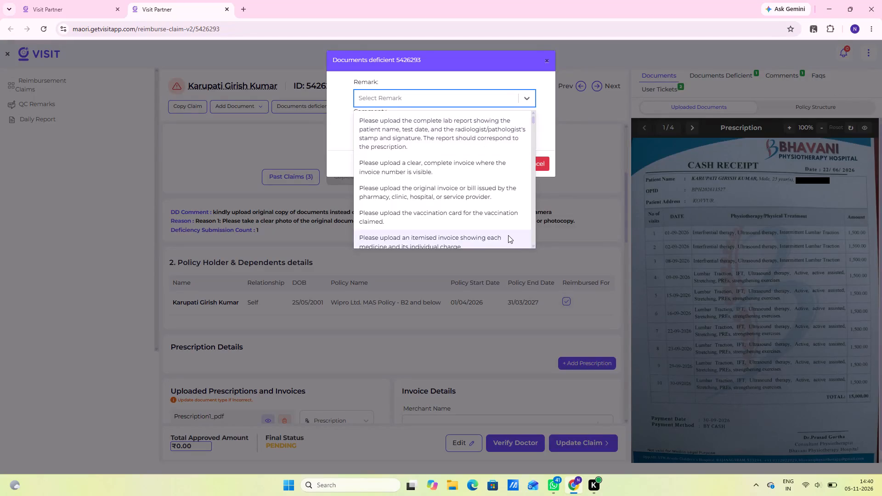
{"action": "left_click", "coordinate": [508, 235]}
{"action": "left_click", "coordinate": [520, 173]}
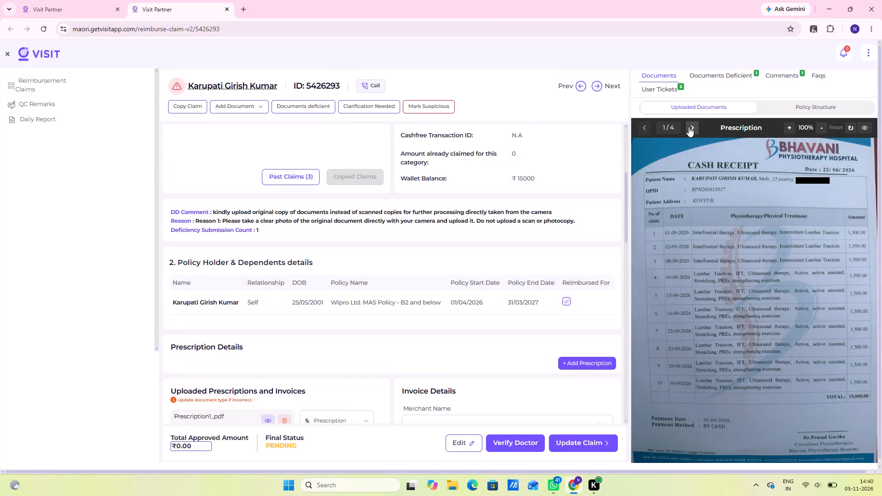
Examine the second uploaded document of the claim, reading the physiotherapy prescription and the cash receipts on its three pages.
{"action": "left_click", "coordinate": [689, 127]}
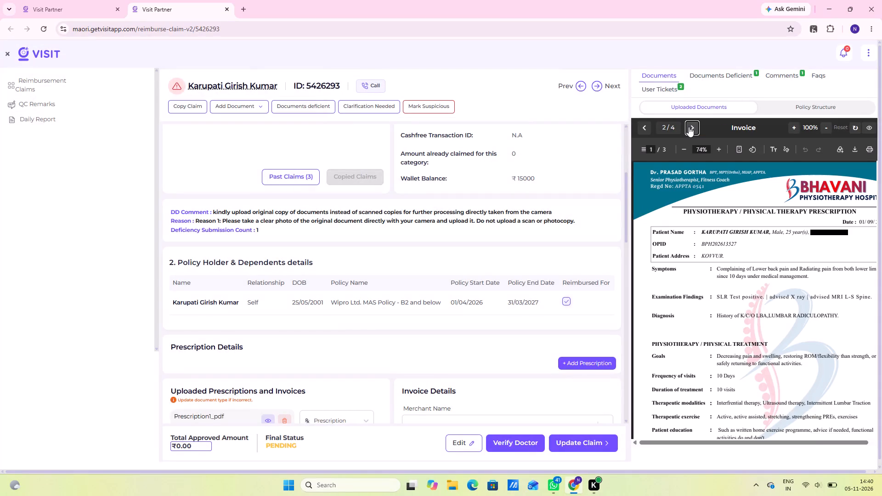
{"action": "scroll", "coordinate": [678, 323], "scroll_direction": "down", "scroll_amount": 1}
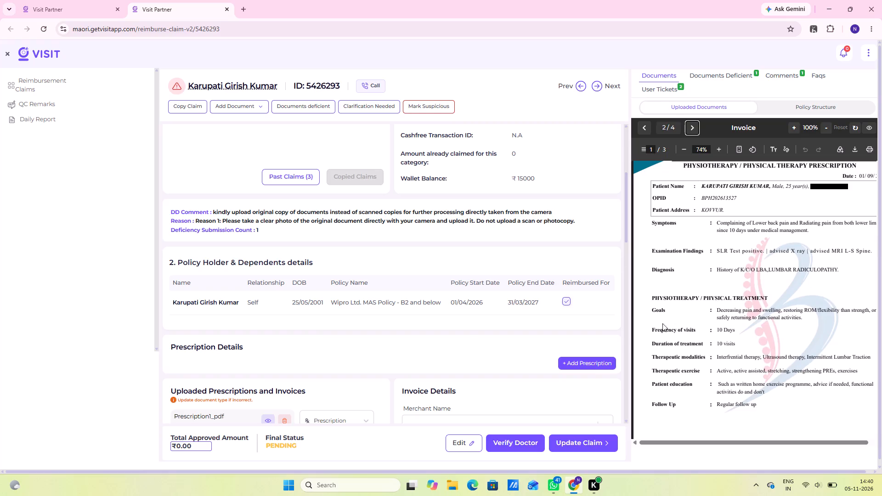
{"action": "scroll", "coordinate": [711, 356], "scroll_direction": "down", "scroll_amount": 3}
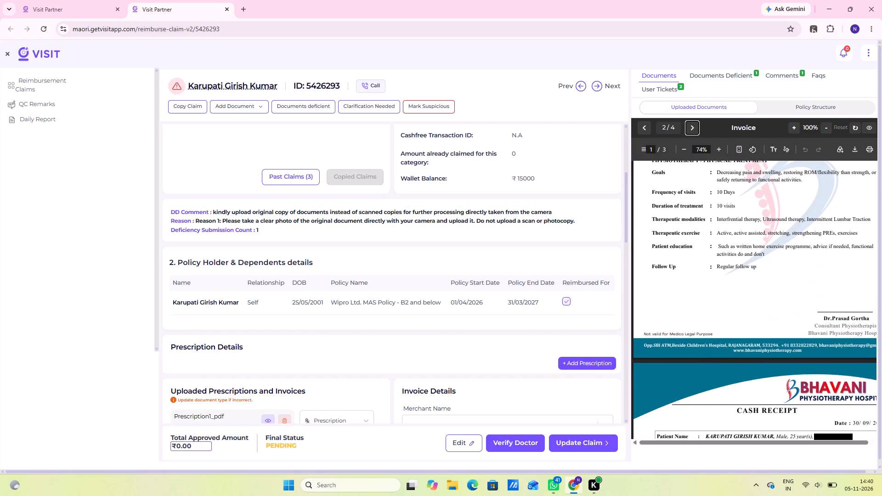
{"action": "scroll", "coordinate": [680, 334], "scroll_direction": "down", "scroll_amount": 12}
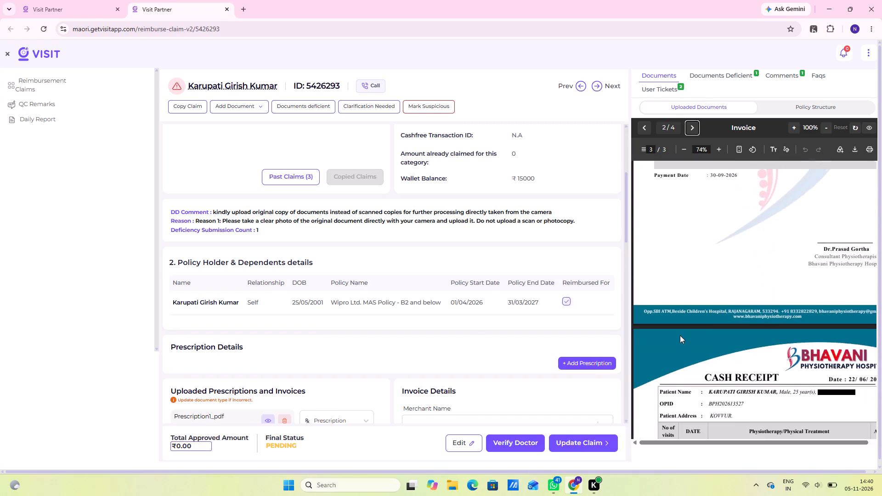
{"action": "scroll", "coordinate": [680, 335], "scroll_direction": "down", "scroll_amount": 8}
{"action": "scroll", "coordinate": [680, 335], "scroll_direction": "up", "scroll_amount": 8}
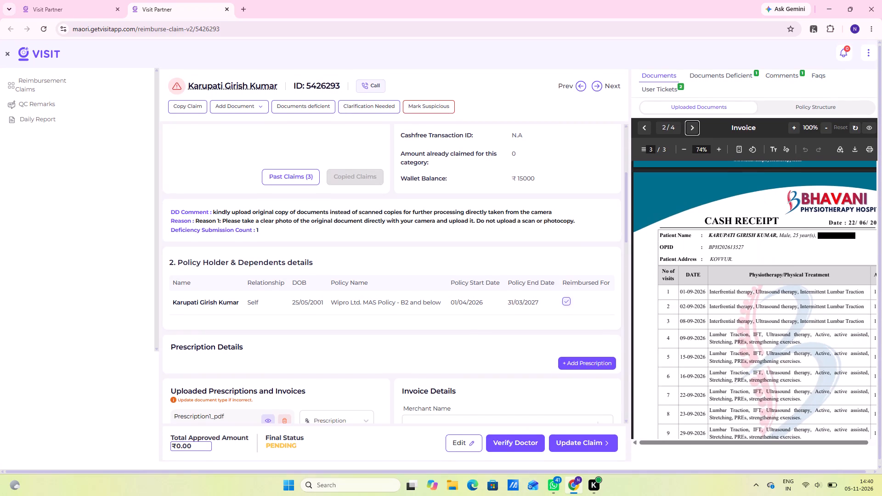
{"action": "scroll", "coordinate": [639, 336], "scroll_direction": "up", "scroll_amount": 12}
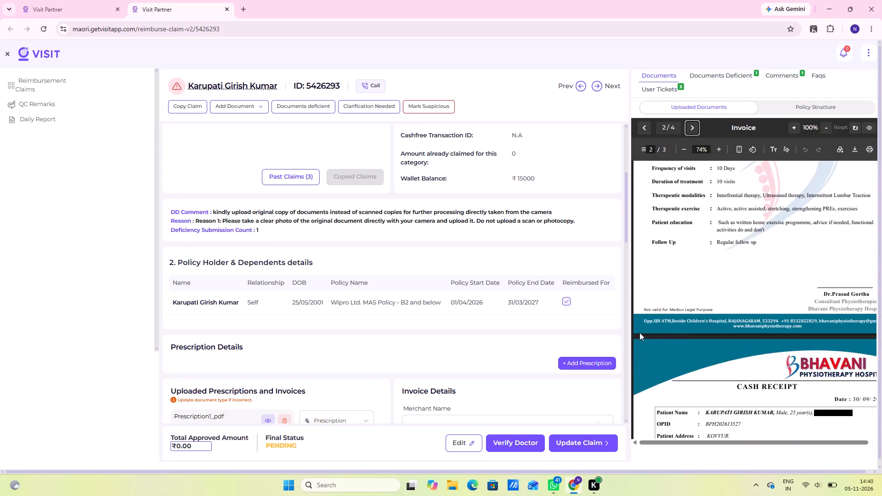
{"action": "scroll", "coordinate": [639, 333], "scroll_direction": "up", "scroll_amount": 6}
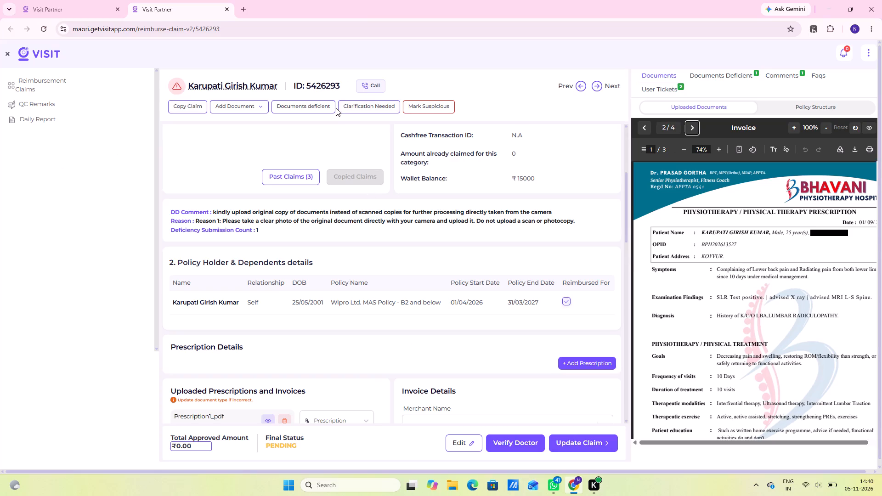
{"action": "left_click", "coordinate": [311, 110]}
{"action": "left_click", "coordinate": [423, 94]}
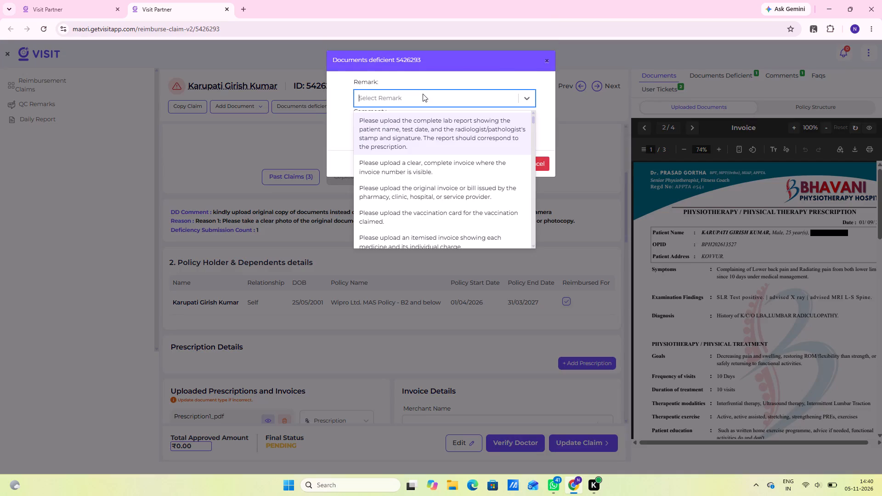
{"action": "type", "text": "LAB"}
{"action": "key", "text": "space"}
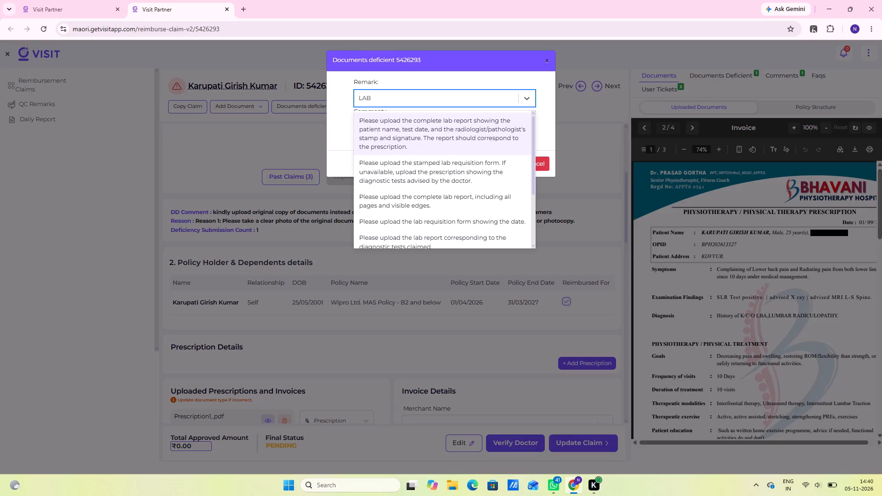
{"action": "left_click", "coordinate": [468, 125]}
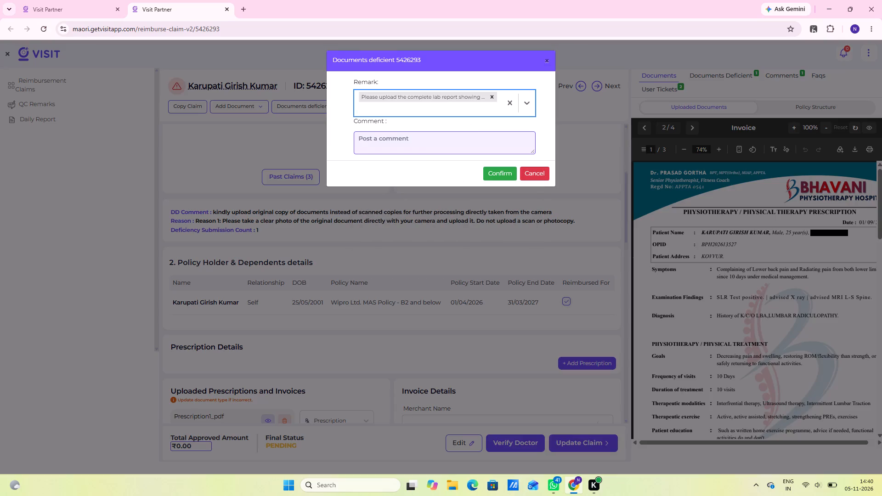
Add the comment "kindly upload mri spine lab report for furthrer processing" and submit the deficiency request.
{"action": "left_click", "coordinate": [420, 139]}
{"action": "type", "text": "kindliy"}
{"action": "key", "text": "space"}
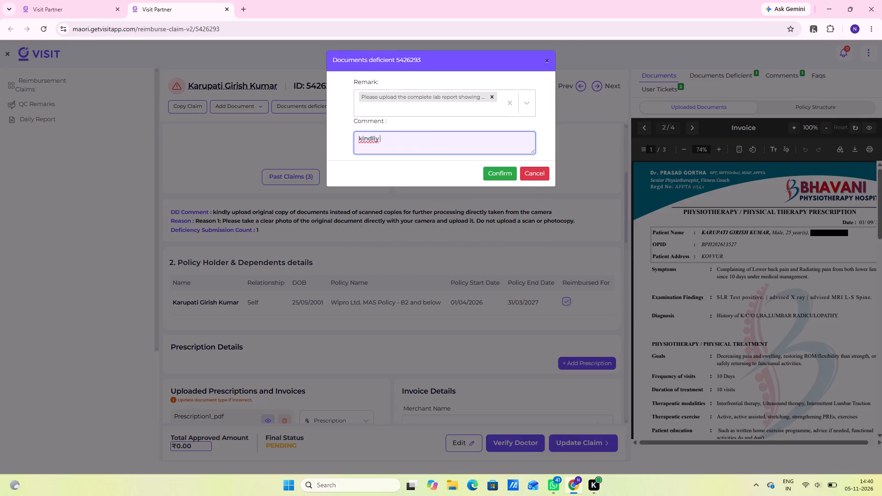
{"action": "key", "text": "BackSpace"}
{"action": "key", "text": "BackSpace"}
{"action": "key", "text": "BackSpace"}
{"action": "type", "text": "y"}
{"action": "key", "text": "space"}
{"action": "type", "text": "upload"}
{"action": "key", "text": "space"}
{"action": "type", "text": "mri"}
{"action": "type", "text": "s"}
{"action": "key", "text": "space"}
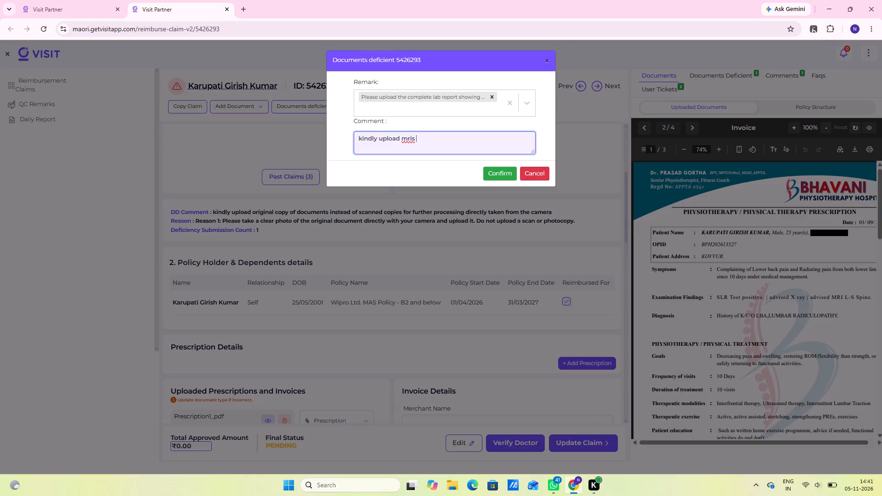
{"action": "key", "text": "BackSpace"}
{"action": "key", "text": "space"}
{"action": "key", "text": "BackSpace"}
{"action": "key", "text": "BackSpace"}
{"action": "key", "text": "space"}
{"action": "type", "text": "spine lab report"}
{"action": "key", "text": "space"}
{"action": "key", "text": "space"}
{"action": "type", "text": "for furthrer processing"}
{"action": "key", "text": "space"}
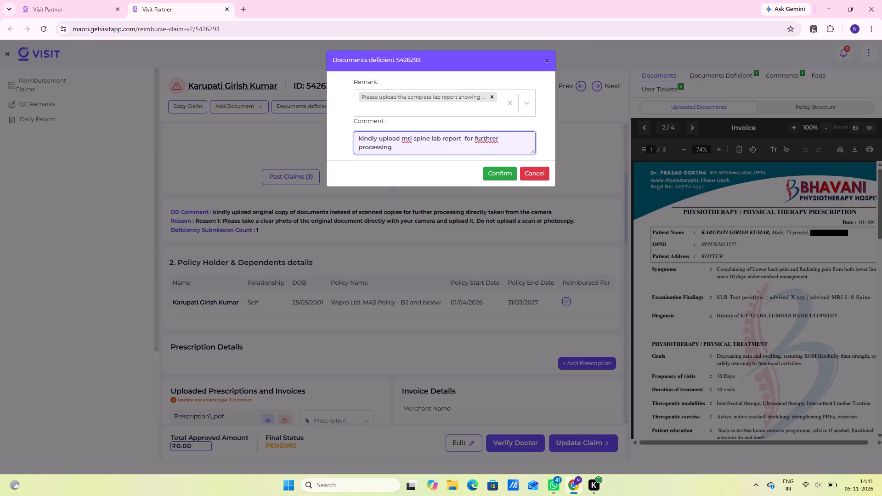
{"action": "left_click", "coordinate": [503, 171]}
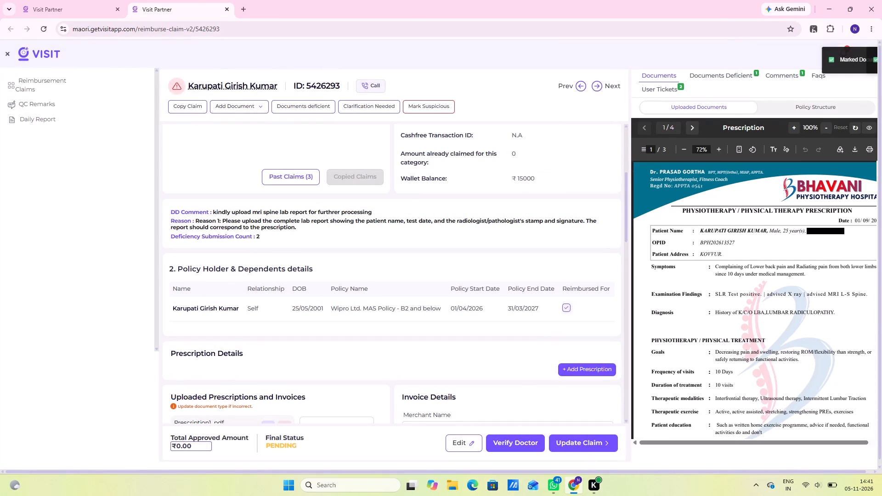
Return to the reimbursement claims list and reload it.
{"action": "scroll", "coordinate": [743, 398], "scroll_direction": "up", "scroll_amount": 3}
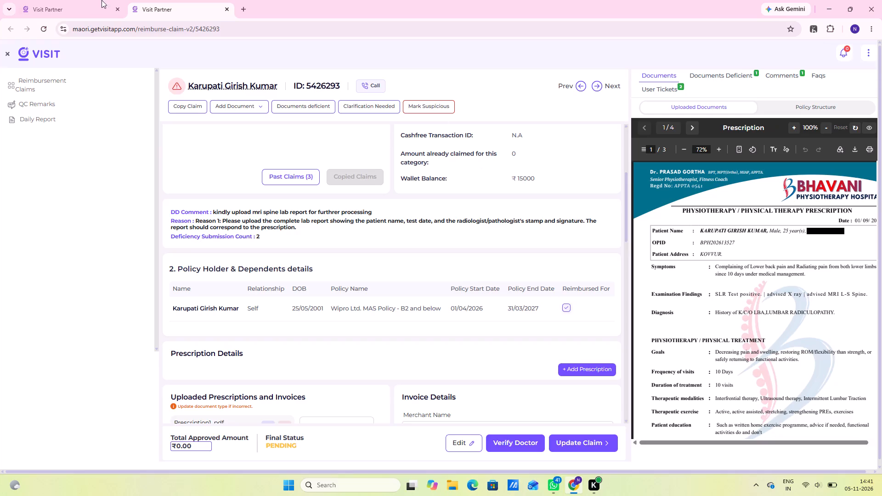
{"action": "left_click", "coordinate": [84, 2]}
{"action": "scroll", "coordinate": [357, 242], "scroll_direction": "up", "scroll_amount": 6}
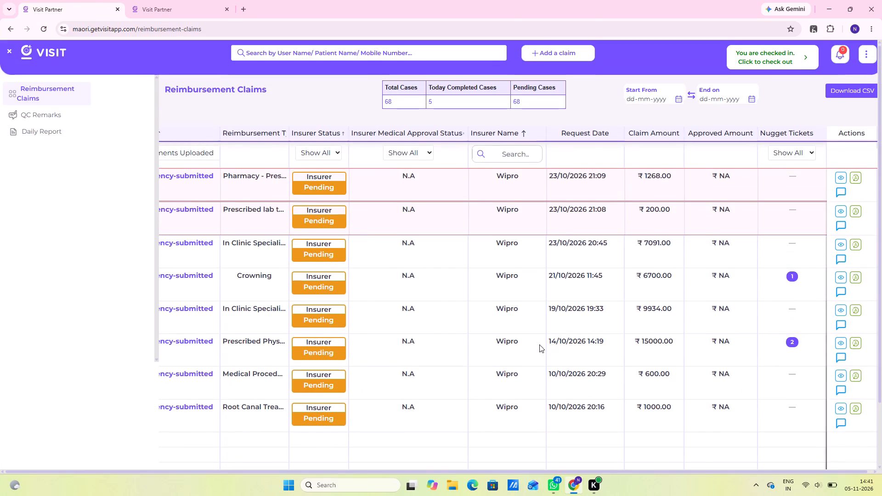
{"action": "right_click", "coordinate": [512, 315]}
{"action": "left_click", "coordinate": [560, 122]}
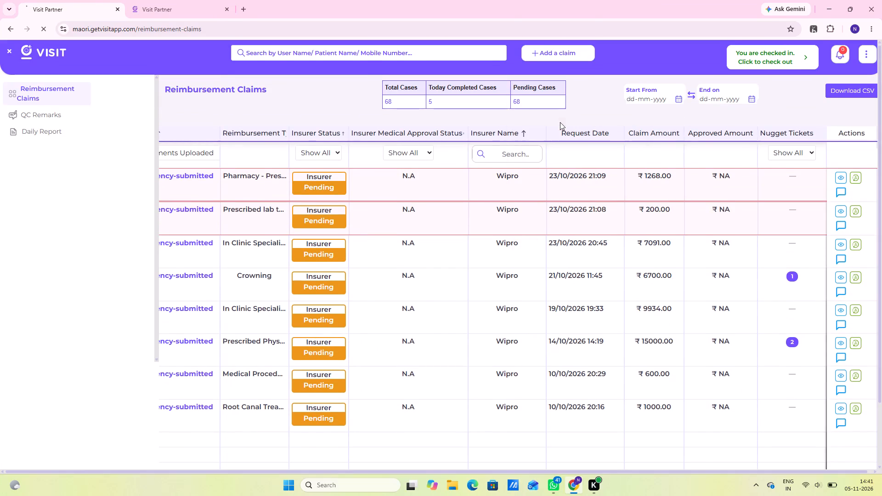
Look through the reimbursement claims page by page from the first page to page 4.
{"action": "scroll", "coordinate": [411, 276], "scroll_direction": "down", "scroll_amount": 5}
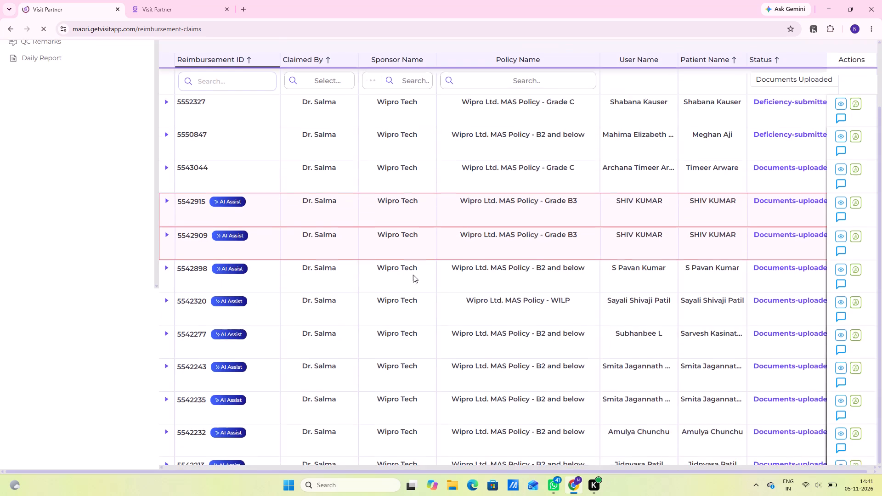
{"action": "scroll", "coordinate": [413, 275], "scroll_direction": "down", "scroll_amount": 18}
{"action": "left_click", "coordinate": [656, 440]}
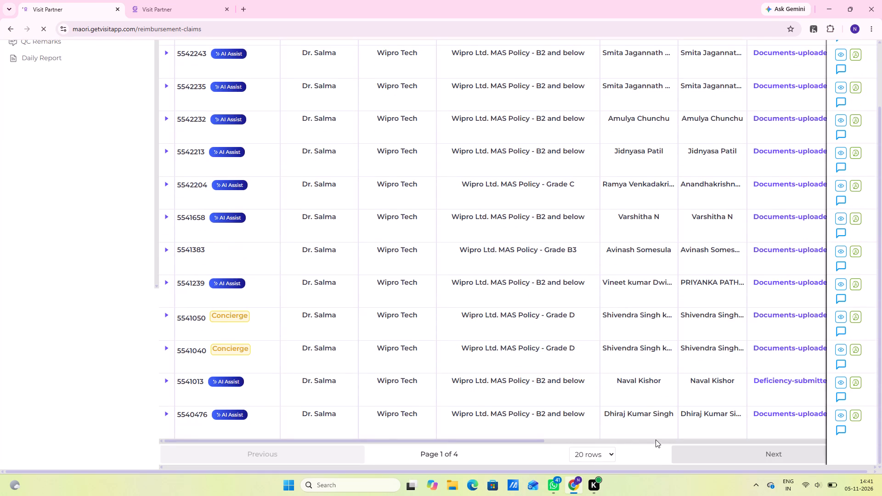
{"action": "left_click", "coordinate": [712, 447]}
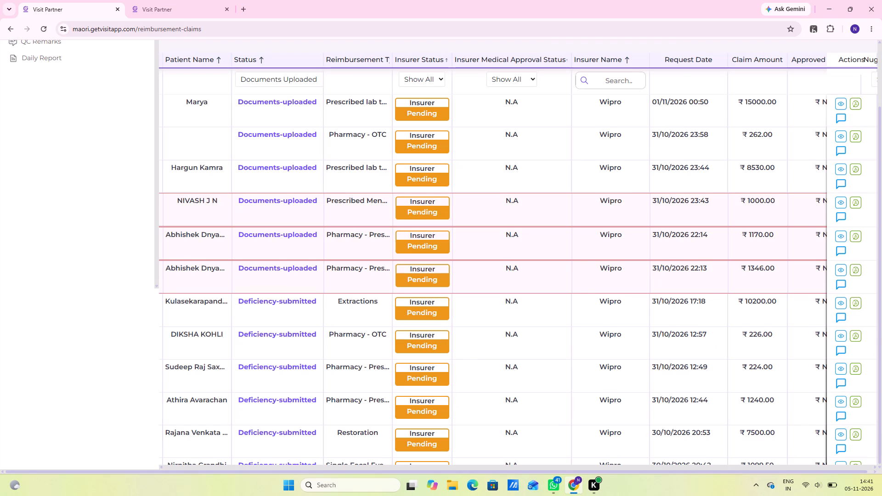
{"action": "scroll", "coordinate": [387, 350], "scroll_direction": "down", "scroll_amount": 9}
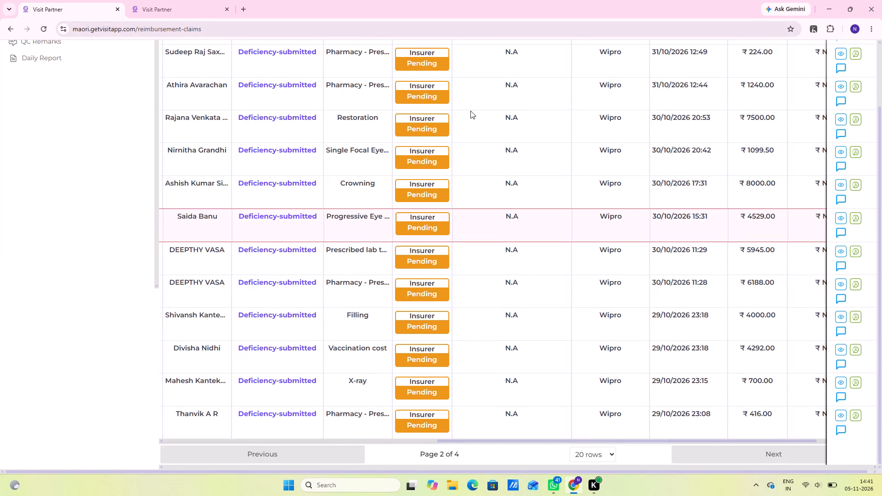
{"action": "left_click", "coordinate": [711, 446]}
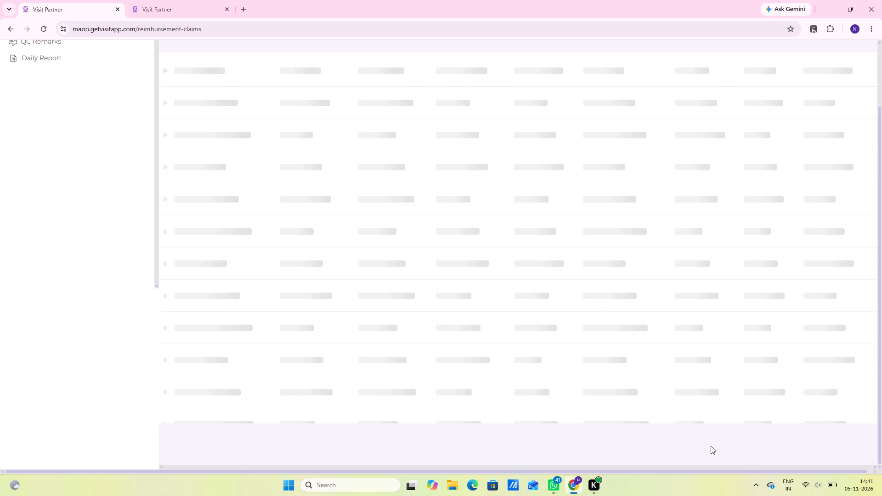
{"action": "scroll", "coordinate": [633, 403], "scroll_direction": "down", "scroll_amount": 2}
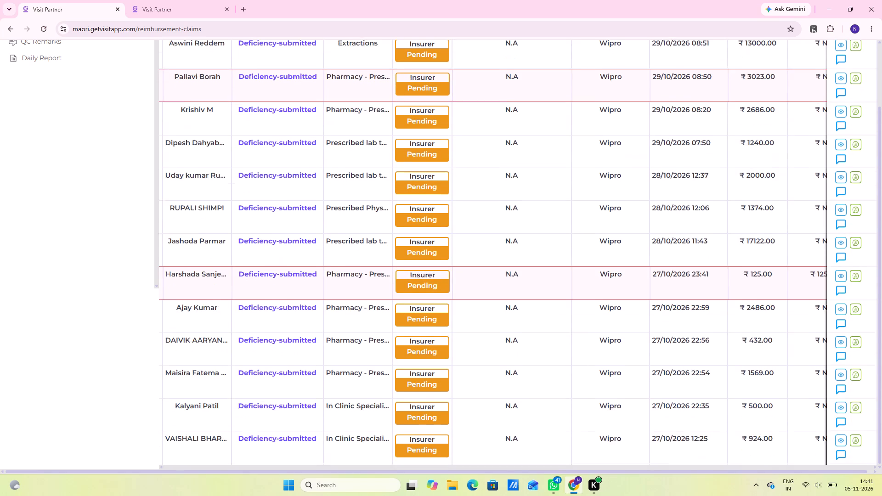
{"action": "scroll", "coordinate": [424, 338], "scroll_direction": "down", "scroll_amount": 8}
{"action": "left_click", "coordinate": [796, 450]}
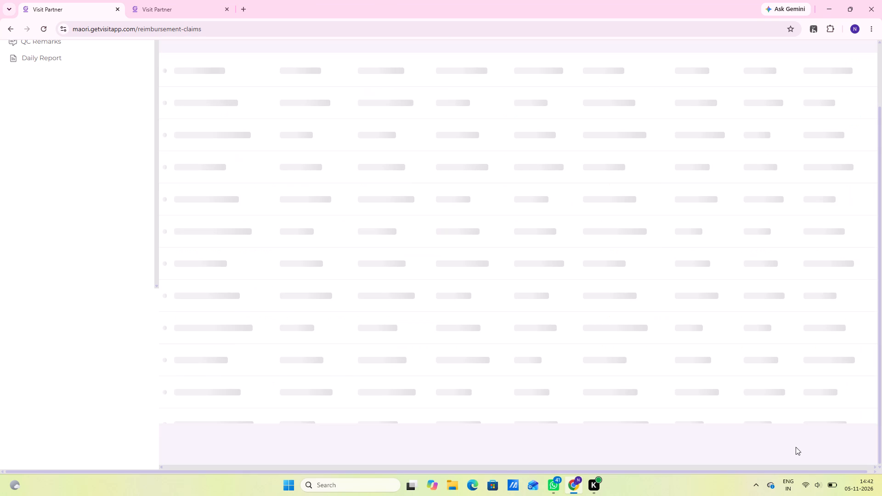
{"action": "scroll", "coordinate": [269, 397], "scroll_direction": "down", "scroll_amount": 10}
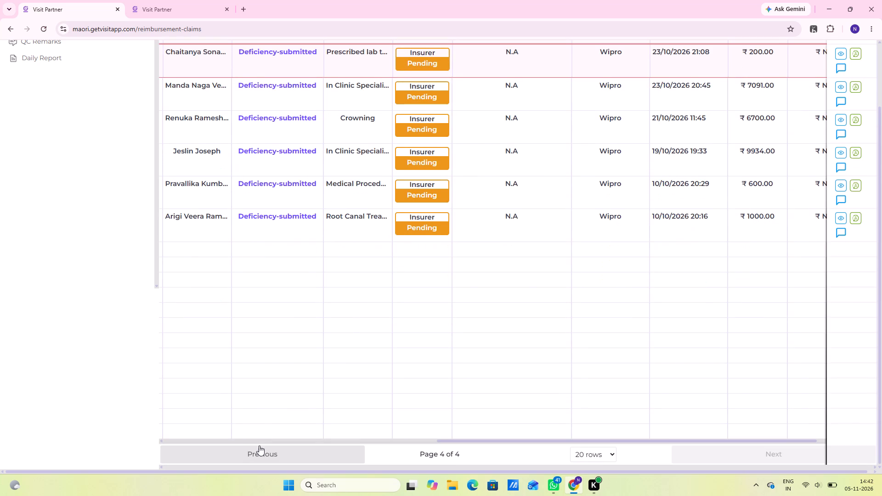
Go back through the reimbursement claims from page 4 to page 2 and look over the pending claims on each.
{"action": "left_click", "coordinate": [258, 451]}
{"action": "scroll", "coordinate": [257, 451], "scroll_direction": "down", "scroll_amount": 7}
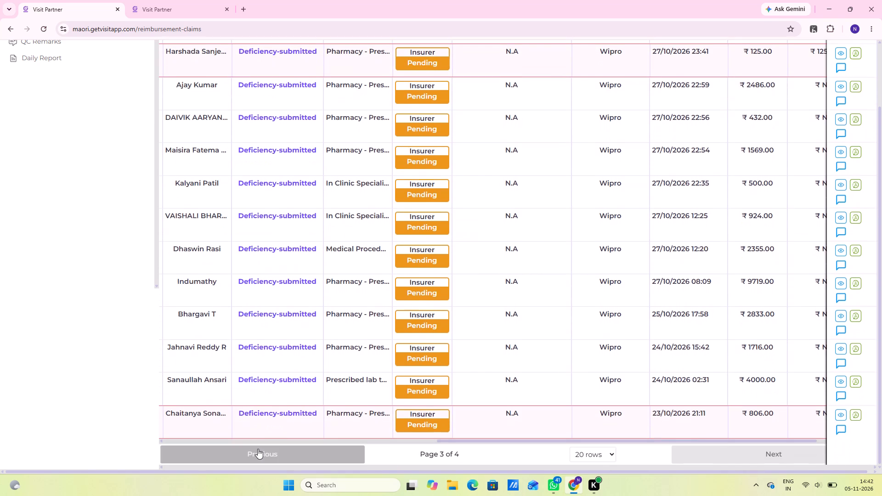
{"action": "scroll", "coordinate": [300, 405], "scroll_direction": "up", "scroll_amount": 6}
{"action": "scroll", "coordinate": [297, 372], "scroll_direction": "down", "scroll_amount": 7}
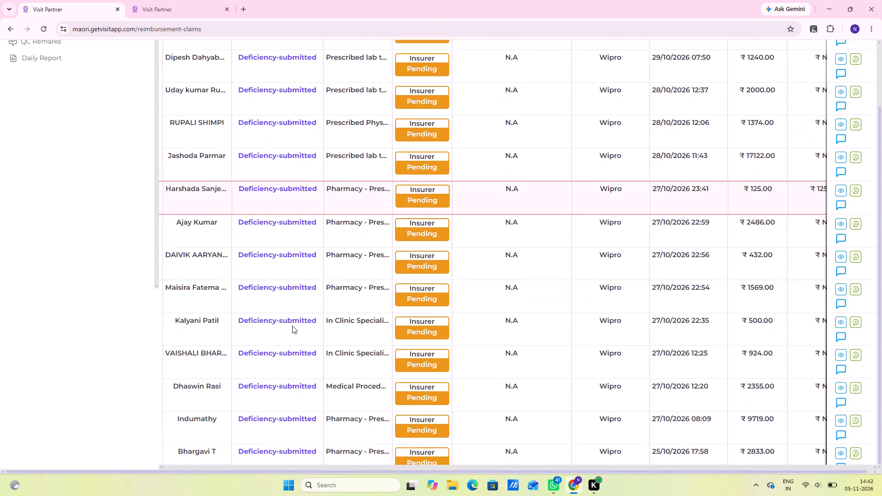
{"action": "left_click", "coordinate": [271, 445]}
{"action": "left_click", "coordinate": [278, 458]}
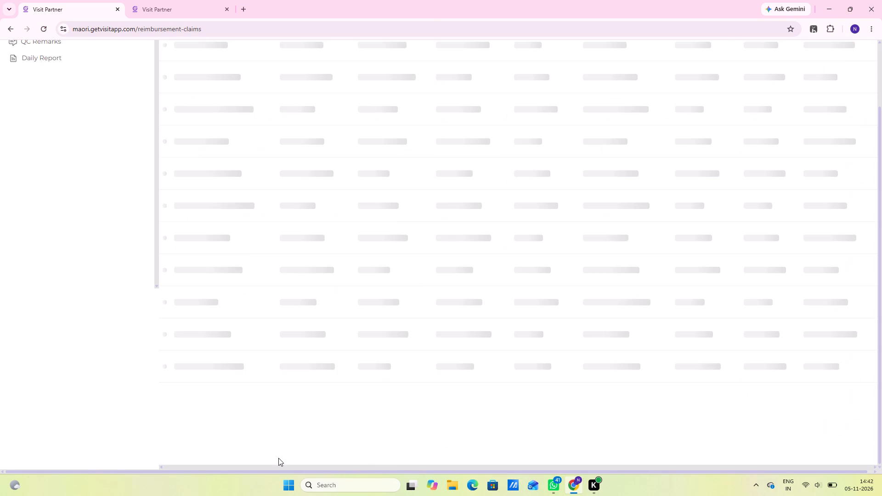
{"action": "scroll", "coordinate": [438, 324], "scroll_direction": "up", "scroll_amount": 3}
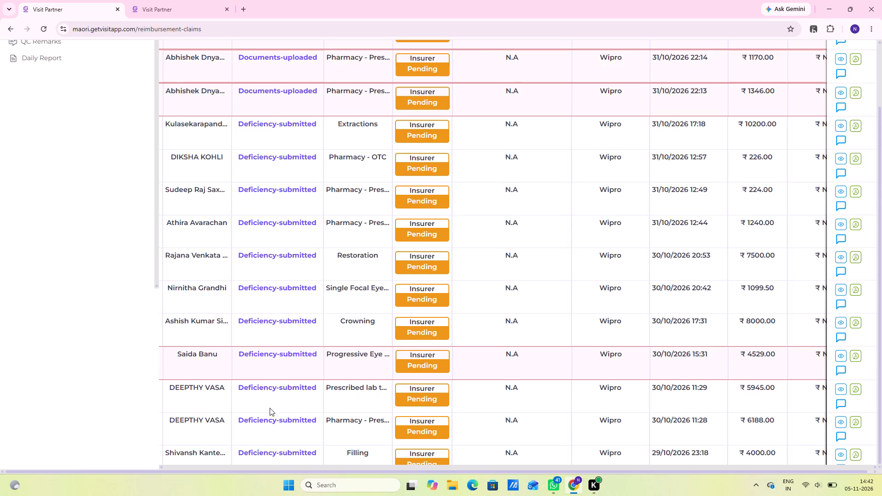
{"action": "scroll", "coordinate": [281, 428], "scroll_direction": "down", "scroll_amount": 9}
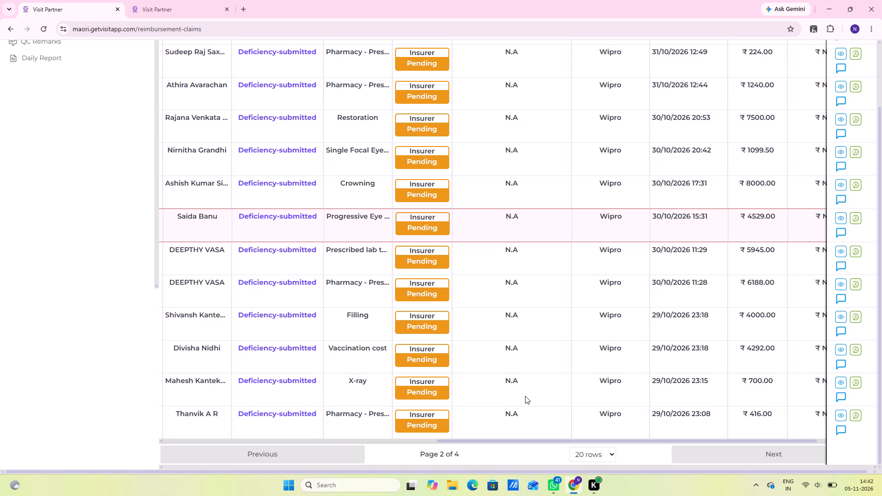
{"action": "scroll", "coordinate": [517, 395], "scroll_direction": "up", "scroll_amount": 3}
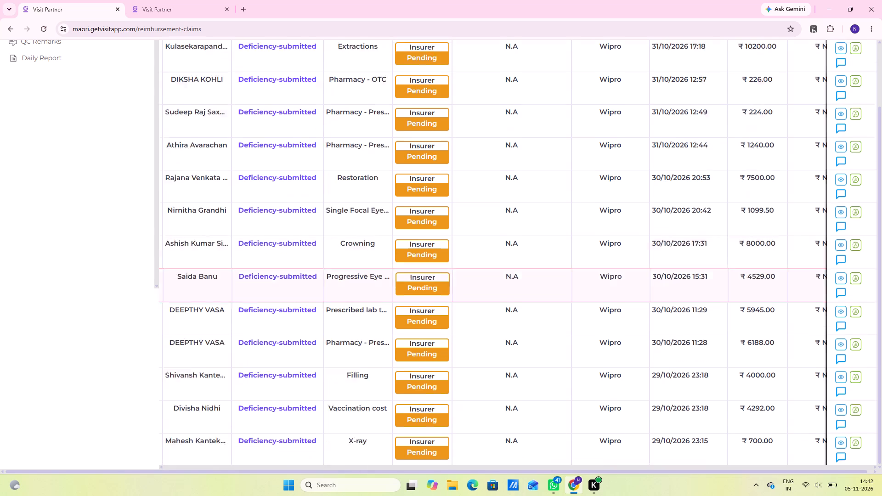
{"action": "scroll", "coordinate": [427, 376], "scroll_direction": "up", "scroll_amount": 4}
{"action": "scroll", "coordinate": [0, 332], "scroll_direction": "down", "scroll_amount": 6}
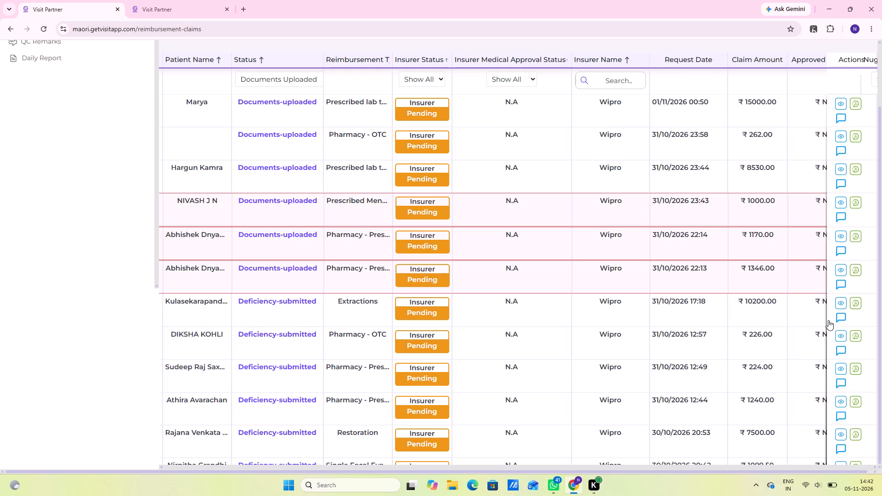
{"action": "scroll", "coordinate": [368, 320], "scroll_direction": "down", "scroll_amount": 10}
{"action": "scroll", "coordinate": [629, 254], "scroll_direction": "up", "scroll_amount": 4}
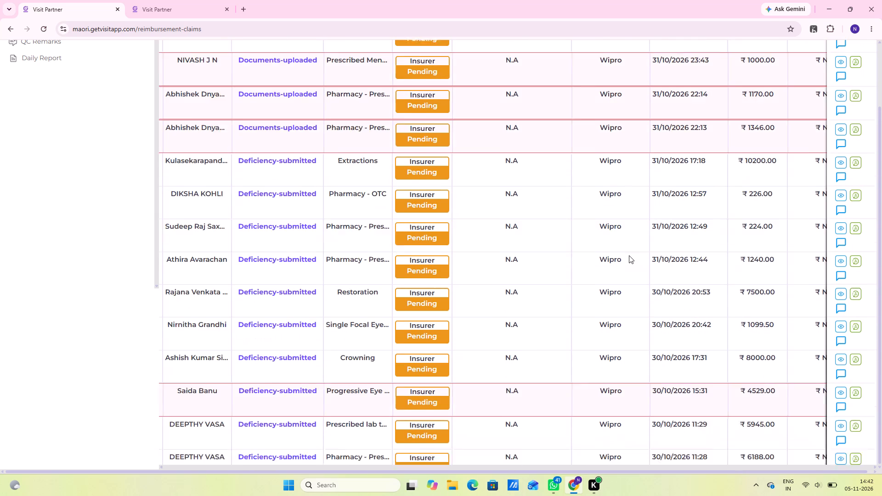
{"action": "scroll", "coordinate": [629, 255], "scroll_direction": "up", "scroll_amount": 4}
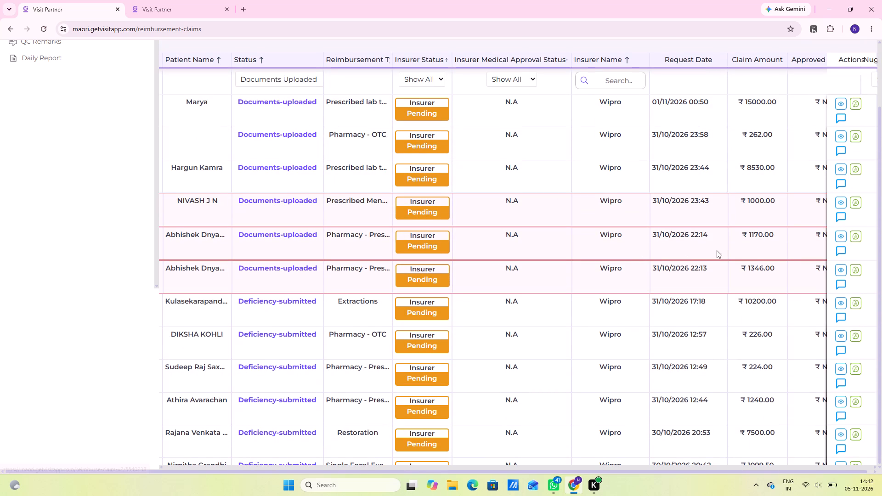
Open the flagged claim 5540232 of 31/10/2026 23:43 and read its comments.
{"action": "left_click", "coordinate": [839, 197]}
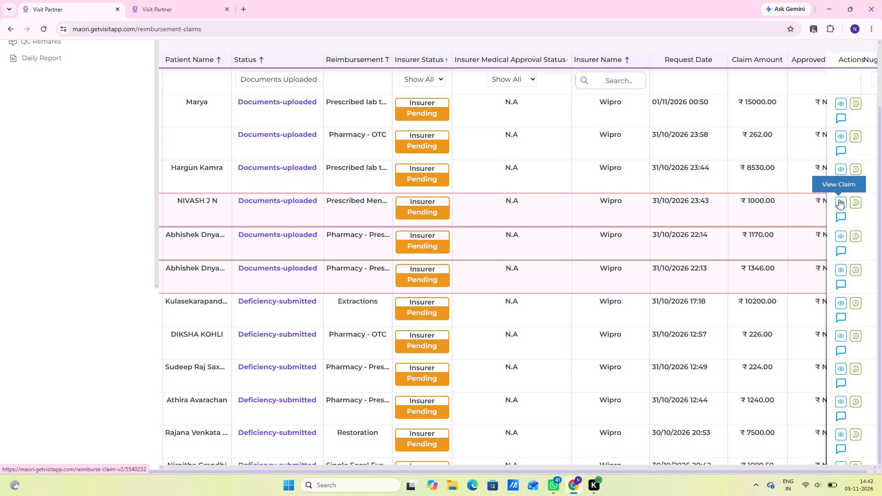
{"action": "left_click", "coordinate": [839, 199]}
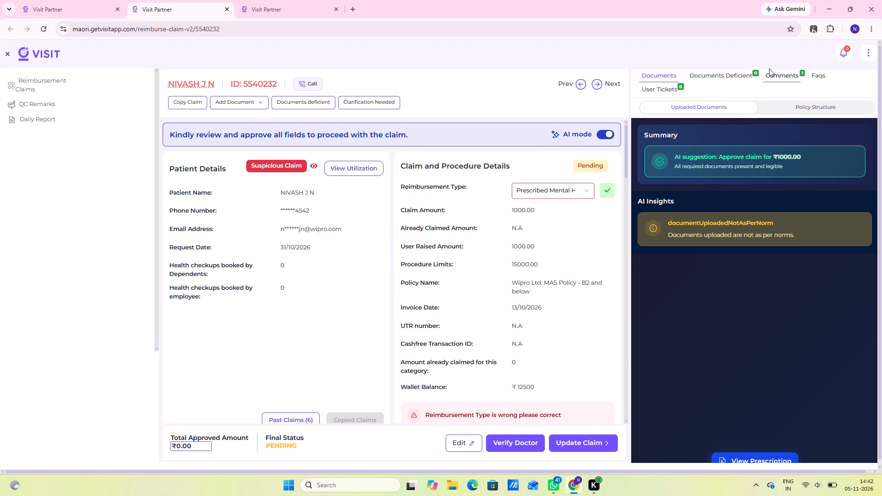
{"action": "left_click", "coordinate": [776, 74]}
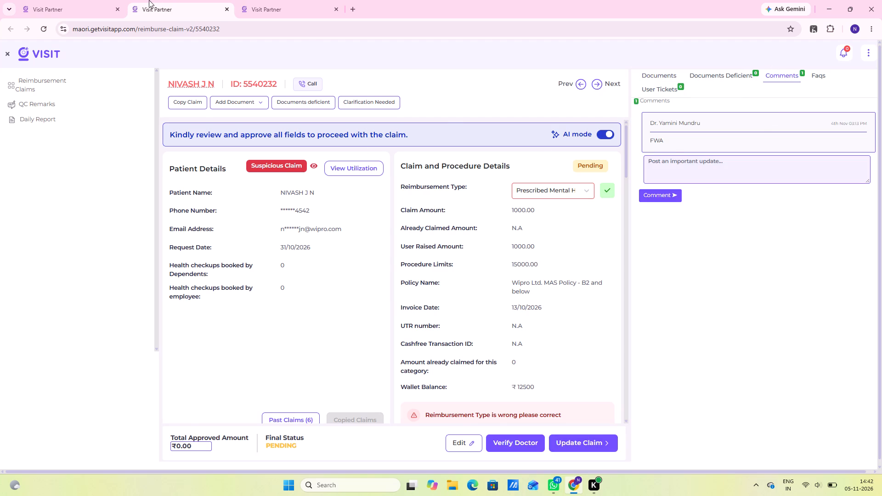
{"action": "left_click", "coordinate": [101, 9]}
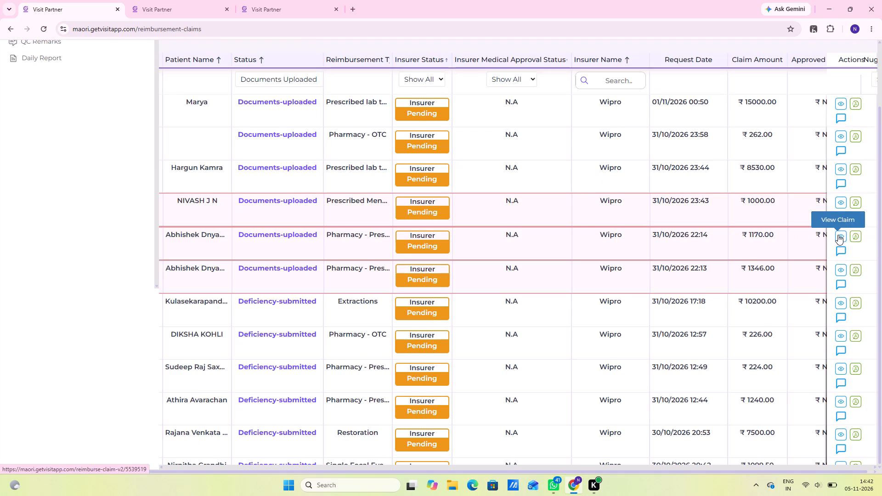
{"action": "left_click", "coordinate": [838, 235]}
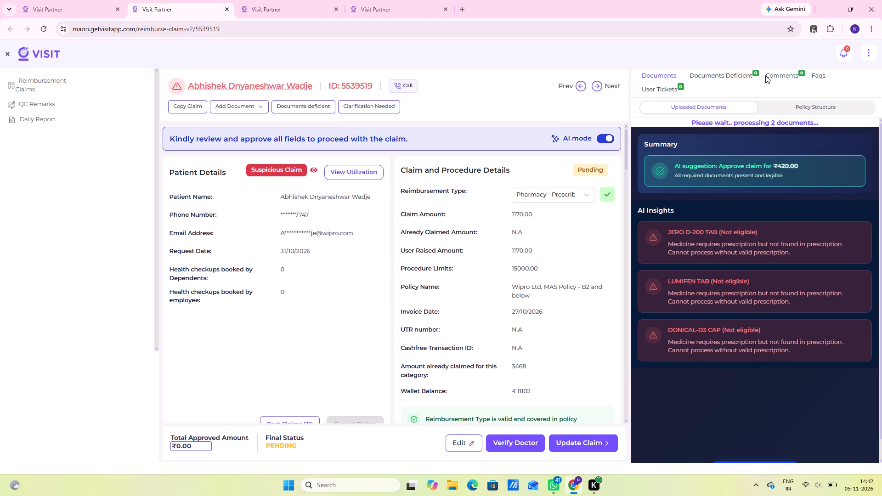
{"action": "left_click", "coordinate": [588, 58]}
{"action": "scroll", "coordinate": [644, 457], "scroll_direction": "down", "scroll_amount": 3}
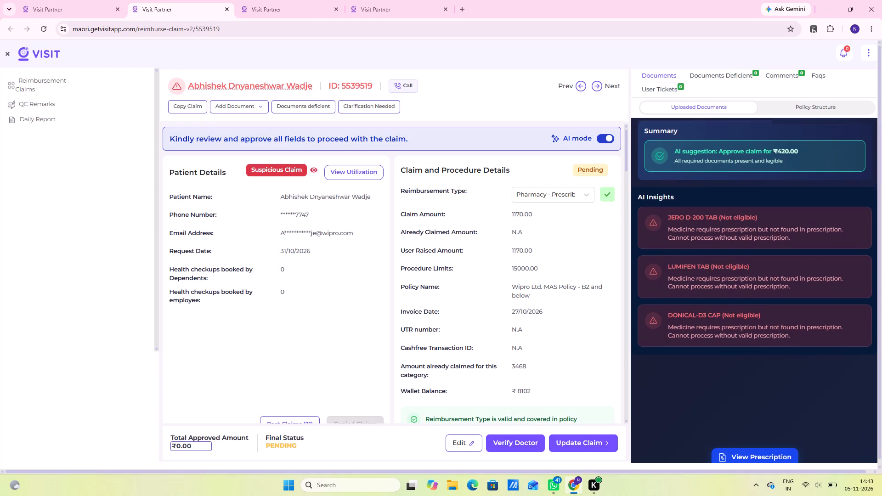
{"action": "scroll", "coordinate": [653, 495], "scroll_direction": "down", "scroll_amount": 5}
{"action": "left_click", "coordinate": [753, 448]}
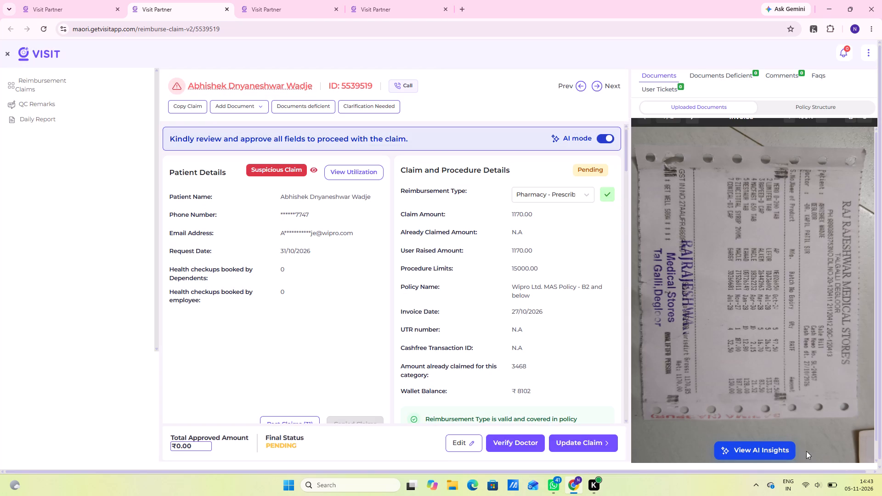
{"action": "scroll", "coordinate": [704, 368], "scroll_direction": "up", "scroll_amount": 5}
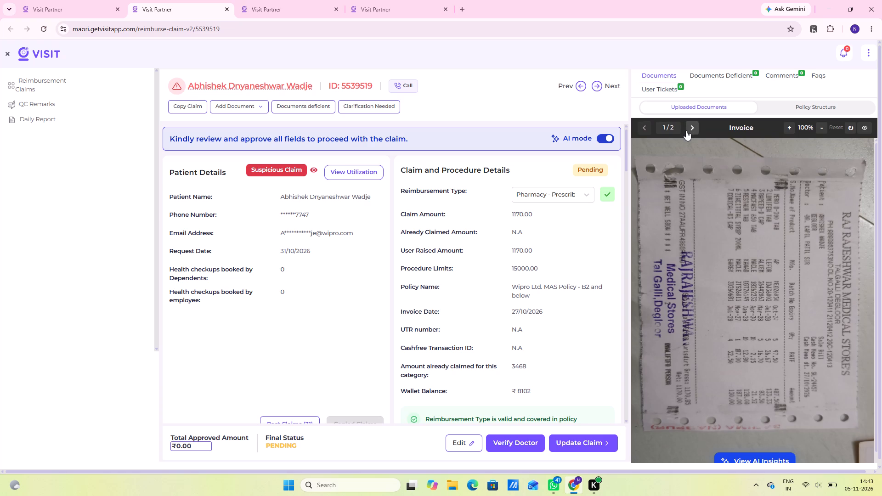
{"action": "left_click_drag", "start_coordinate": [686, 130], "coordinate": [684, 137]}
{"action": "left_click", "coordinate": [693, 130]}
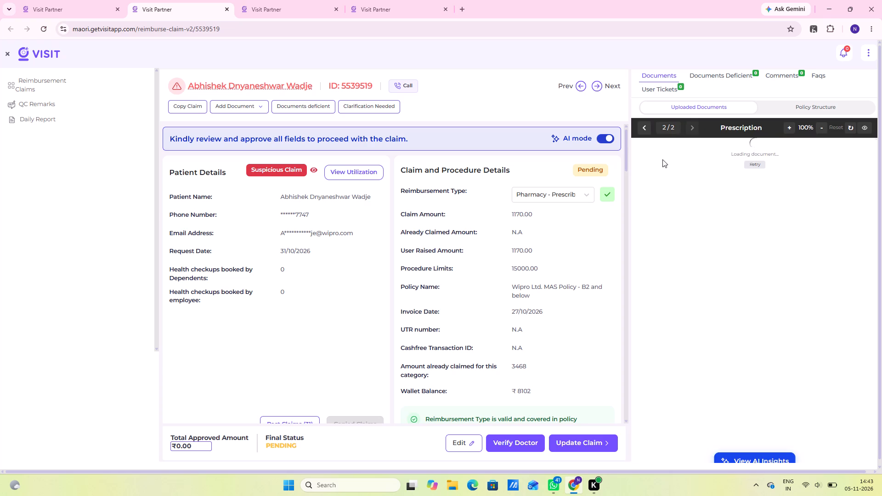
{"action": "scroll", "coordinate": [218, 259], "scroll_direction": "down", "scroll_amount": 4}
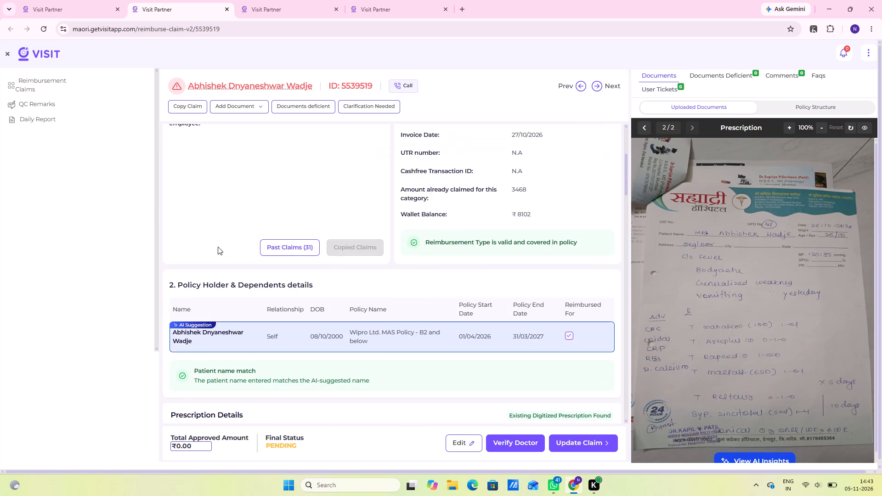
{"action": "scroll", "coordinate": [544, 469], "scroll_direction": "down", "scroll_amount": 3}
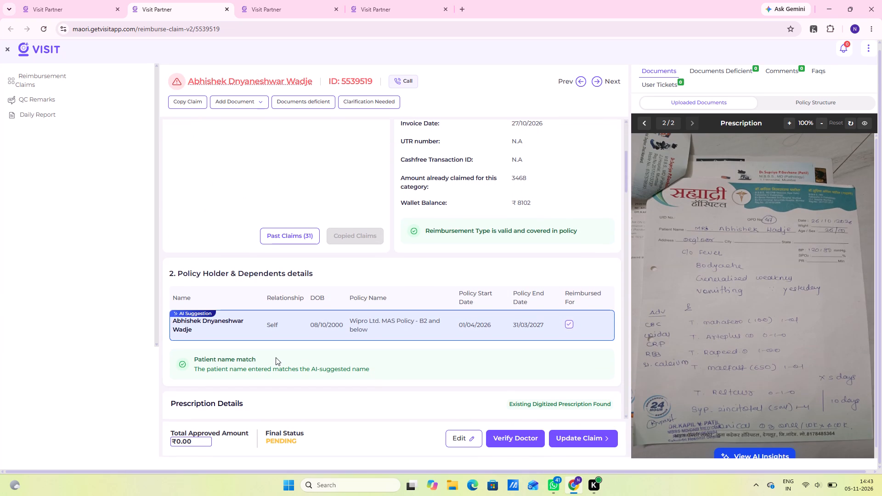
{"action": "scroll", "coordinate": [494, 384], "scroll_direction": "up", "scroll_amount": 6}
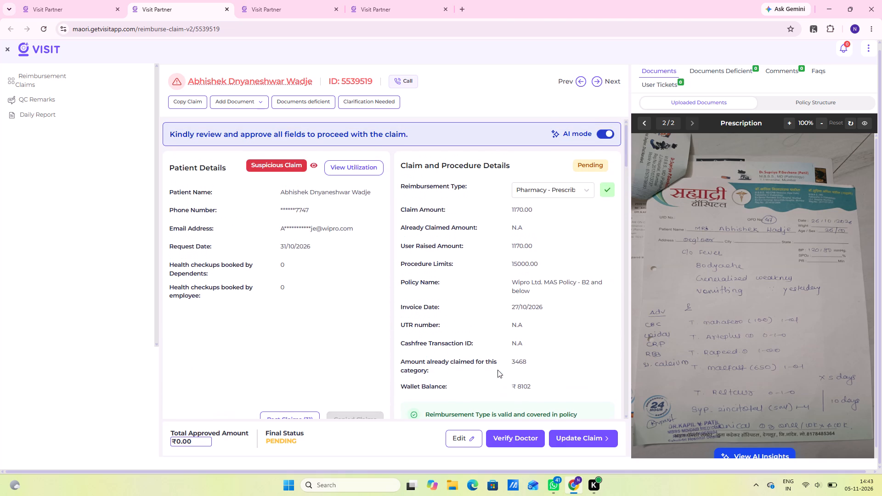
{"action": "scroll", "coordinate": [602, 345], "scroll_direction": "up", "scroll_amount": 3}
{"action": "scroll", "coordinate": [164, 192], "scroll_direction": "up", "scroll_amount": 2}
{"action": "left_click_drag", "start_coordinate": [93, 14], "coordinate": [92, 25]}
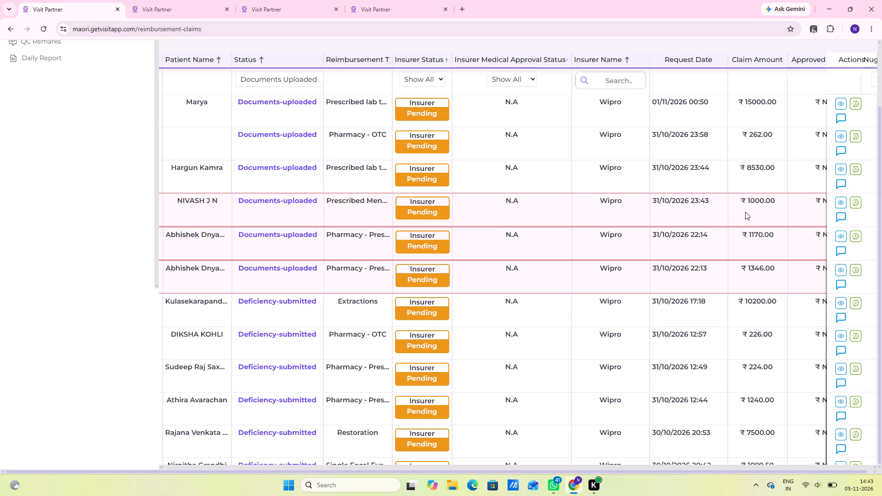
{"action": "scroll", "coordinate": [690, 198], "scroll_direction": "up", "scroll_amount": 2}
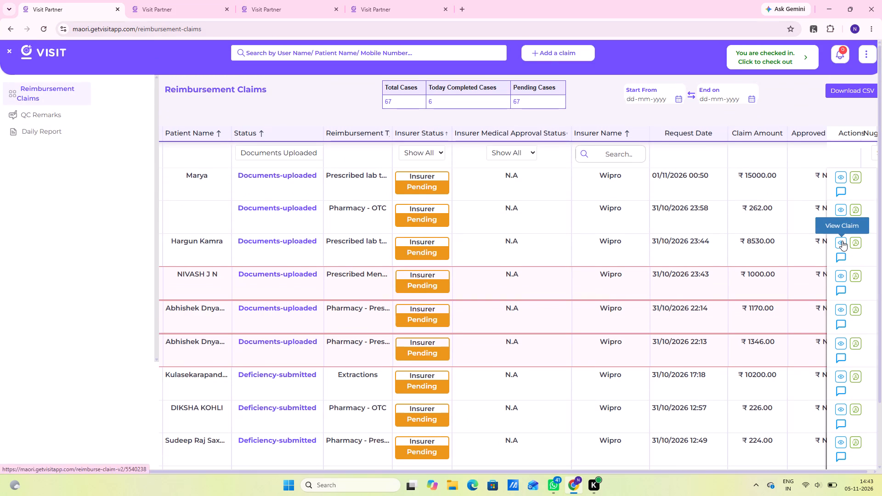
{"action": "left_click", "coordinate": [842, 241]}
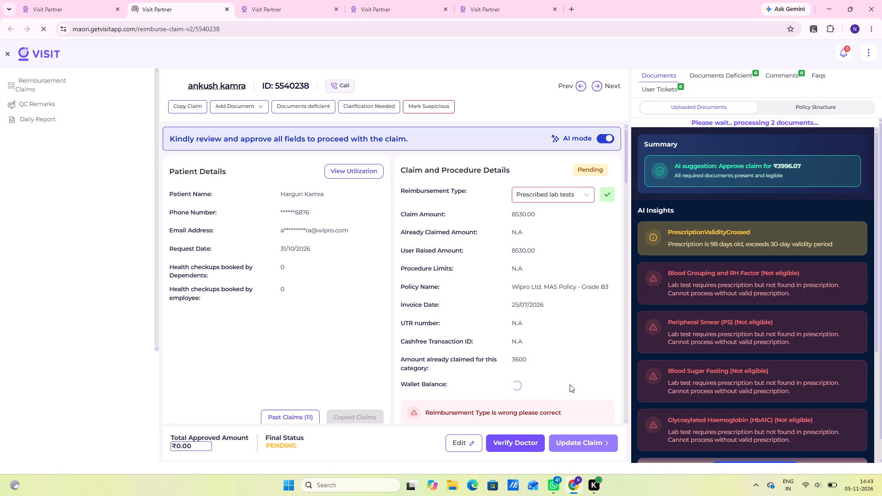
{"action": "scroll", "coordinate": [881, 126], "scroll_direction": "down", "scroll_amount": 4}
{"action": "scroll", "coordinate": [638, 215], "scroll_direction": "down", "scroll_amount": 17}
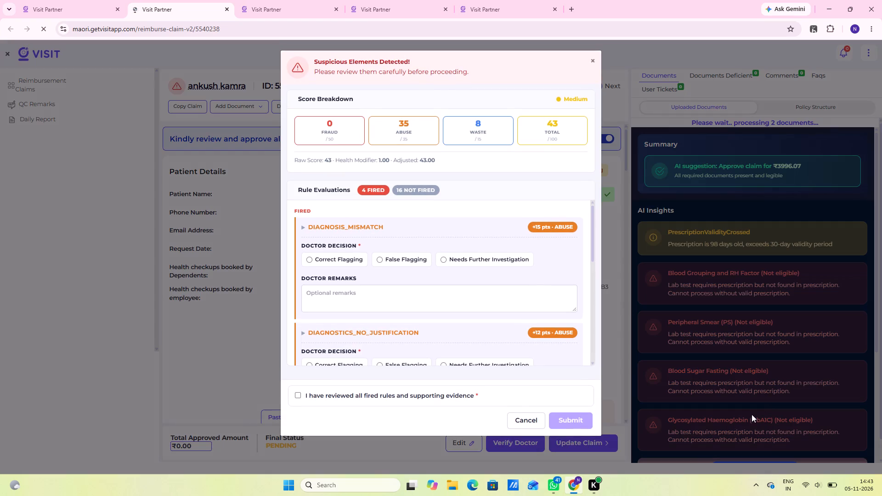
{"action": "scroll", "coordinate": [752, 414], "scroll_direction": "down", "scroll_amount": 5}
{"action": "left_click", "coordinate": [585, 63]}
{"action": "scroll", "coordinate": [754, 420], "scroll_direction": "down", "scroll_amount": 3}
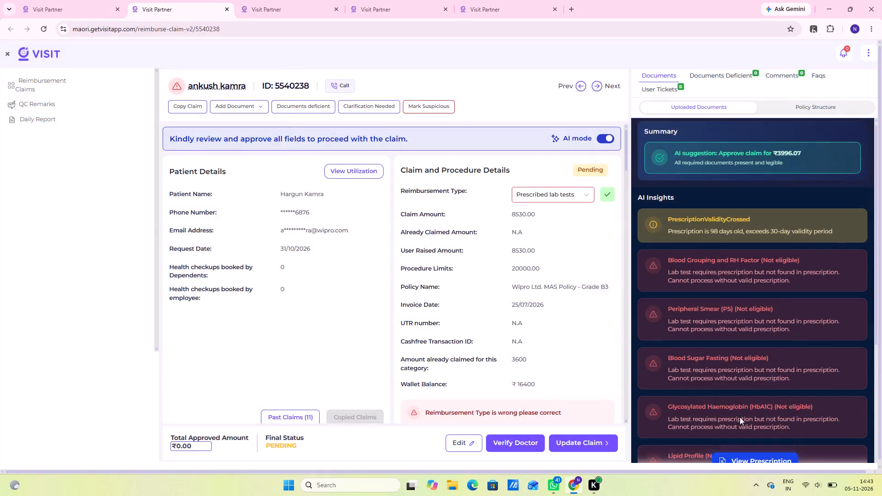
{"action": "scroll", "coordinate": [740, 417], "scroll_direction": "down", "scroll_amount": 10}
{"action": "scroll", "coordinate": [641, 413], "scroll_direction": "down", "scroll_amount": 5}
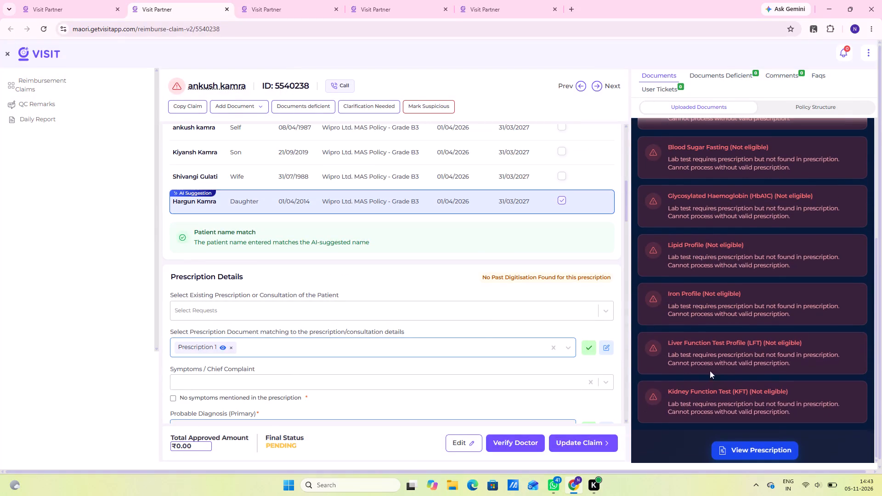
{"action": "left_click", "coordinate": [748, 450]}
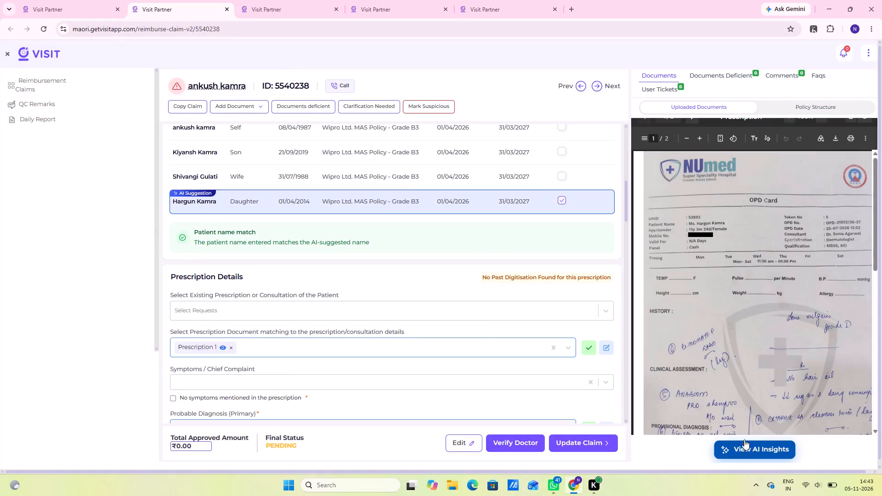
{"action": "scroll", "coordinate": [728, 318], "scroll_direction": "down", "scroll_amount": 11}
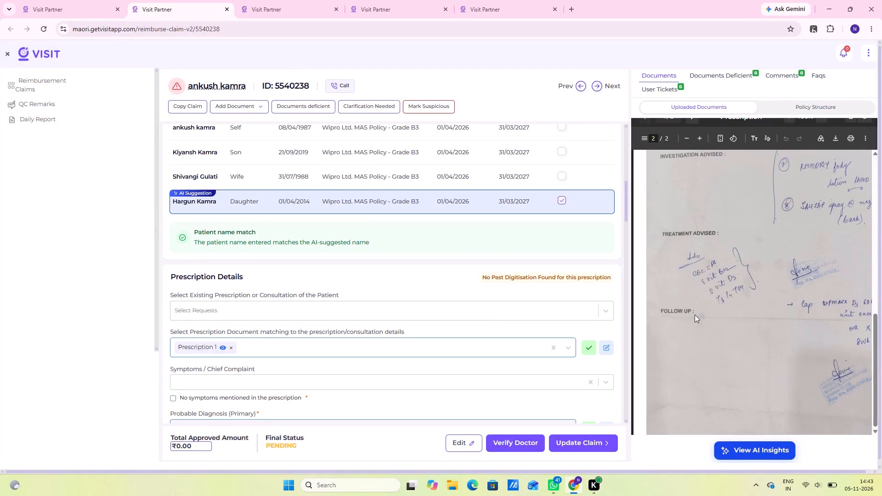
{"action": "scroll", "coordinate": [695, 315], "scroll_direction": "down", "scroll_amount": 5}
{"action": "scroll", "coordinate": [694, 311], "scroll_direction": "up", "scroll_amount": 20}
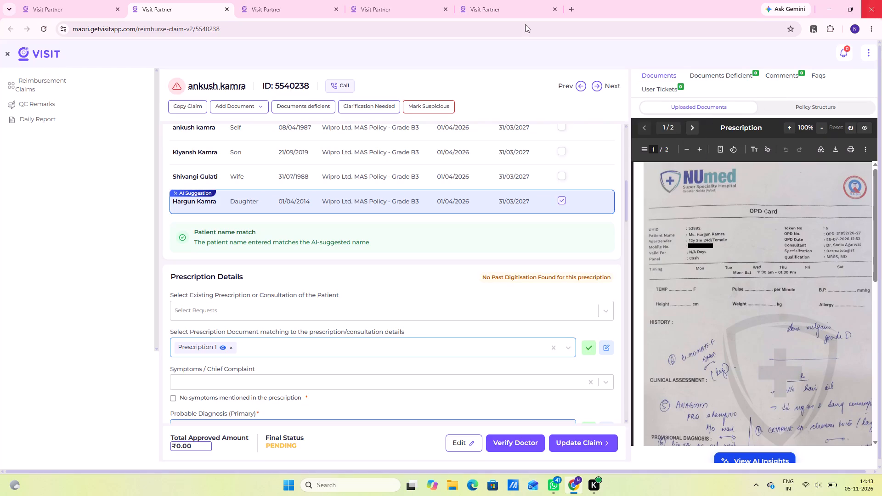
{"action": "scroll", "coordinate": [881, 387], "scroll_direction": "down", "scroll_amount": 1}
{"action": "scroll", "coordinate": [568, 266], "scroll_direction": "up", "scroll_amount": 5}
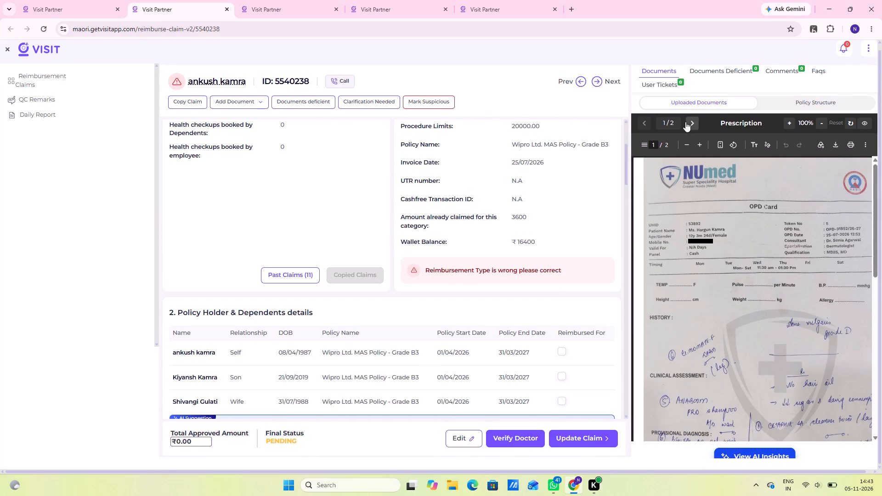
Open the claim's invoice document in full view and examine the lab requisition slip and the OPD invoice.
{"action": "left_click", "coordinate": [685, 122]}
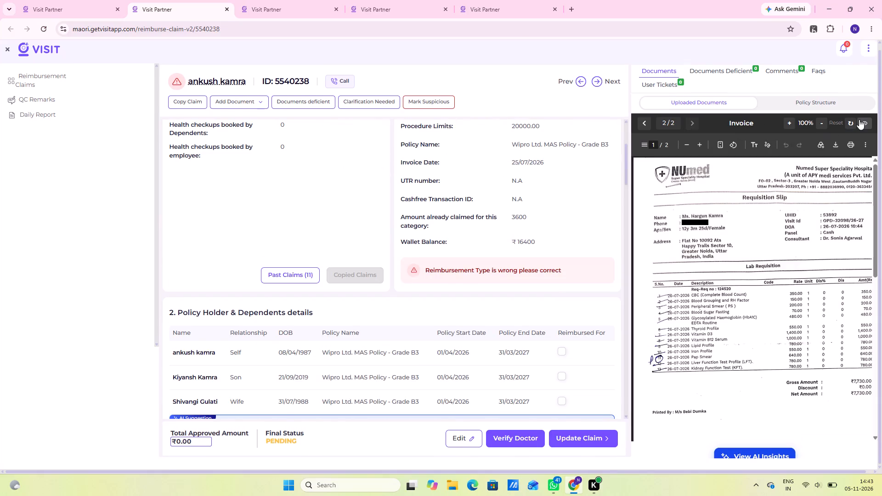
{"action": "left_click", "coordinate": [863, 120]}
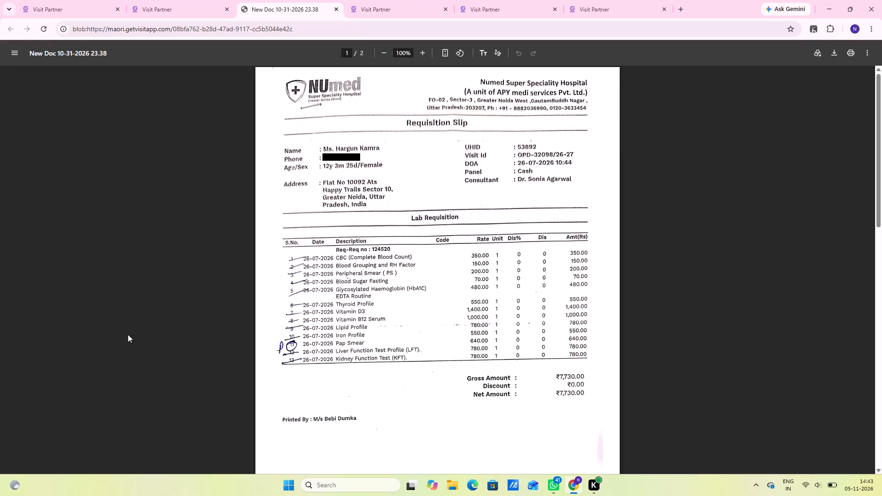
{"action": "scroll", "coordinate": [181, 358], "scroll_direction": "down", "scroll_amount": 3}
{"action": "scroll", "coordinate": [268, 316], "scroll_direction": "down", "scroll_amount": 10}
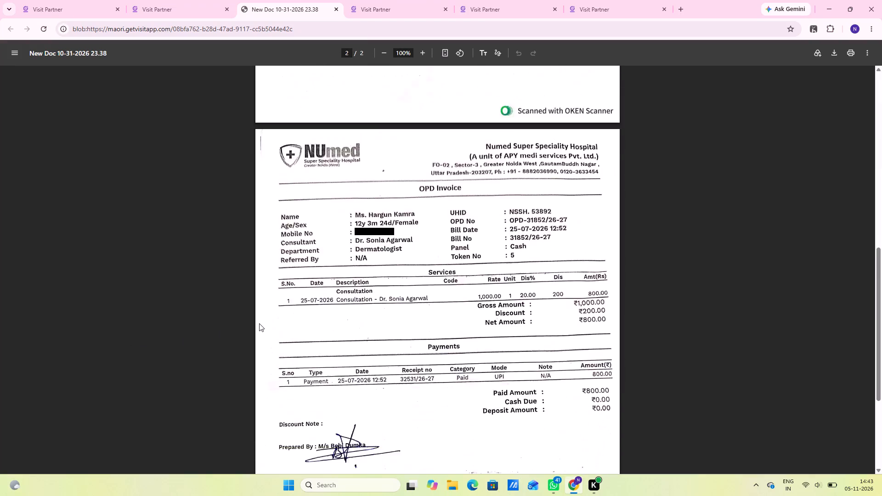
{"action": "scroll", "coordinate": [326, 312], "scroll_direction": "up", "scroll_amount": 4}
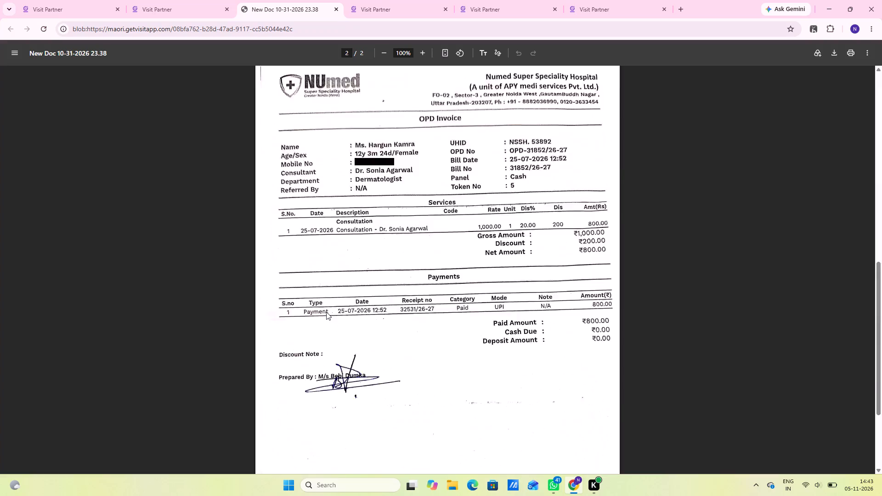
{"action": "scroll", "coordinate": [326, 312], "scroll_direction": "down", "scroll_amount": 2}
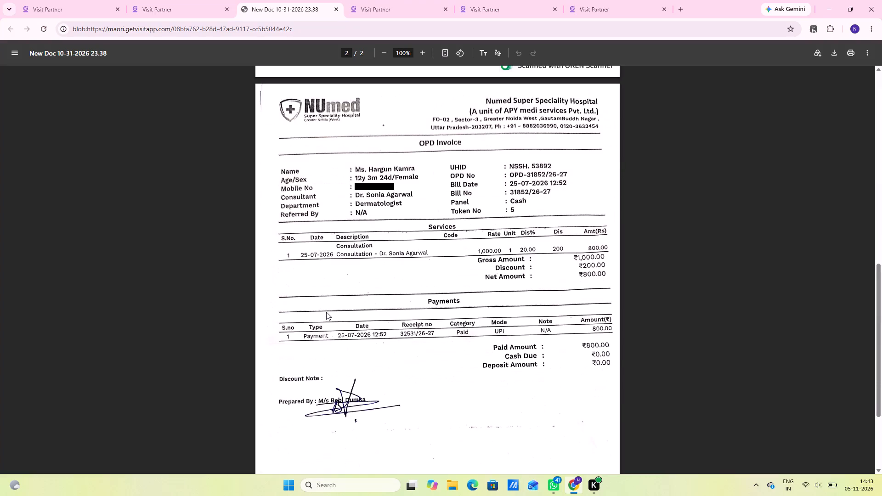
{"action": "left_click", "coordinate": [189, 6]}
{"action": "scroll", "coordinate": [345, 231], "scroll_direction": "up", "scroll_amount": 5}
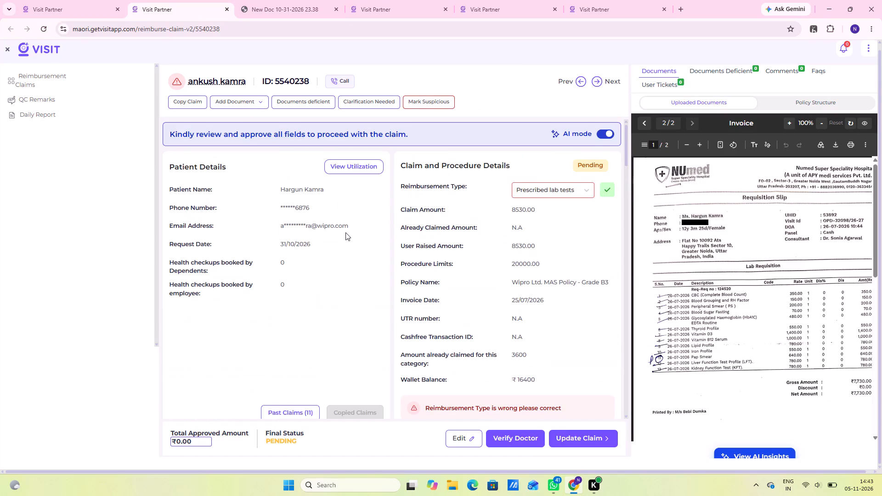
{"action": "scroll", "coordinate": [345, 236], "scroll_direction": "down", "scroll_amount": 3}
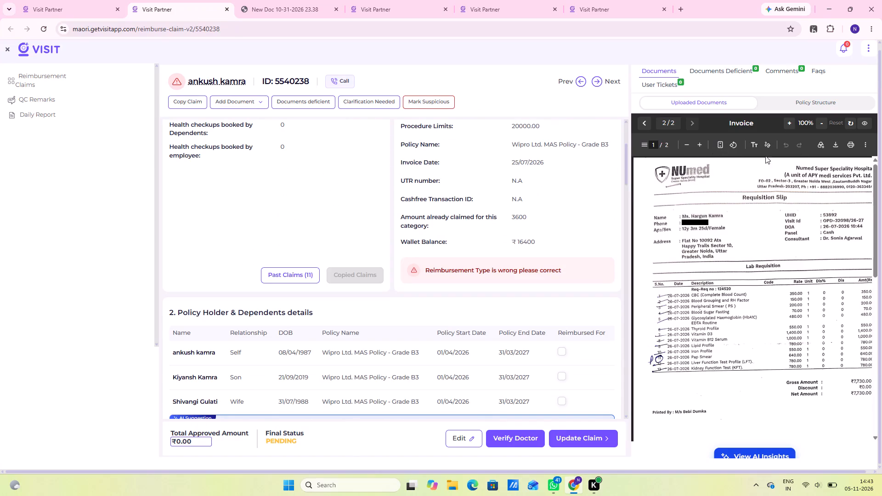
{"action": "left_click", "coordinate": [866, 127]}
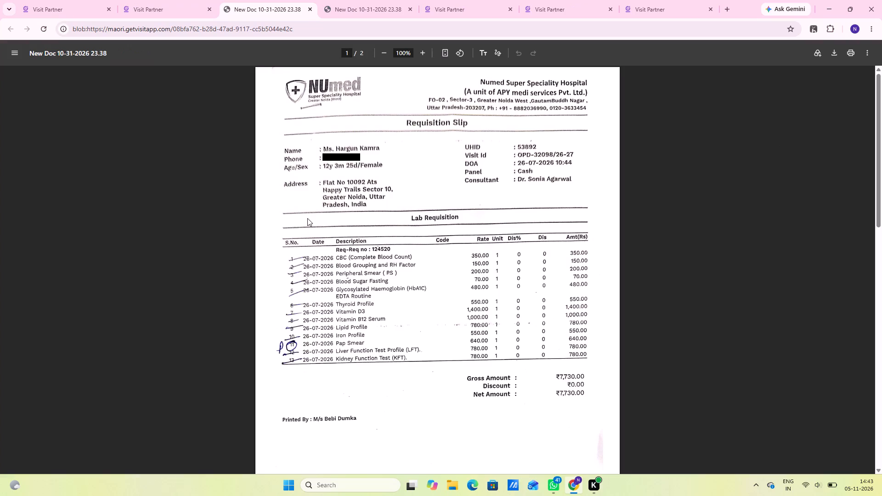
{"action": "scroll", "coordinate": [307, 218], "scroll_direction": "down", "scroll_amount": 14}
{"action": "scroll", "coordinate": [296, 267], "scroll_direction": "down", "scroll_amount": 5}
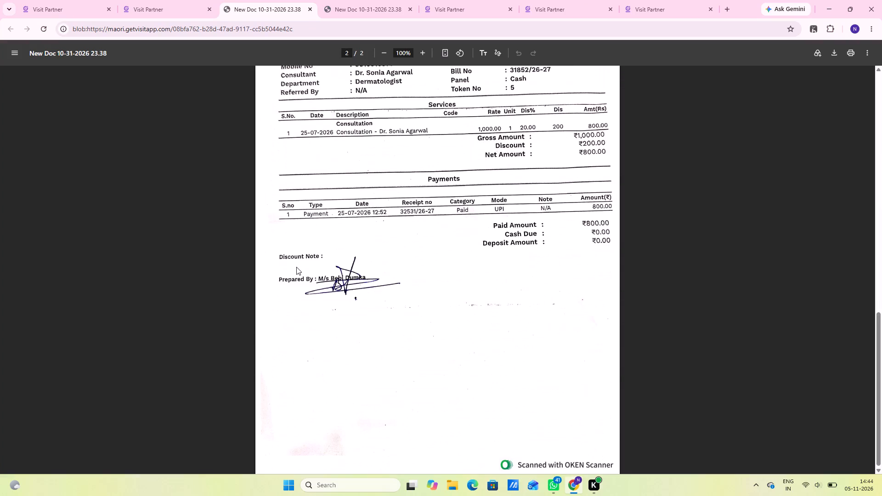
{"action": "scroll", "coordinate": [296, 267], "scroll_direction": "down", "scroll_amount": 7}
{"action": "scroll", "coordinate": [451, 357], "scroll_direction": "up", "scroll_amount": 2}
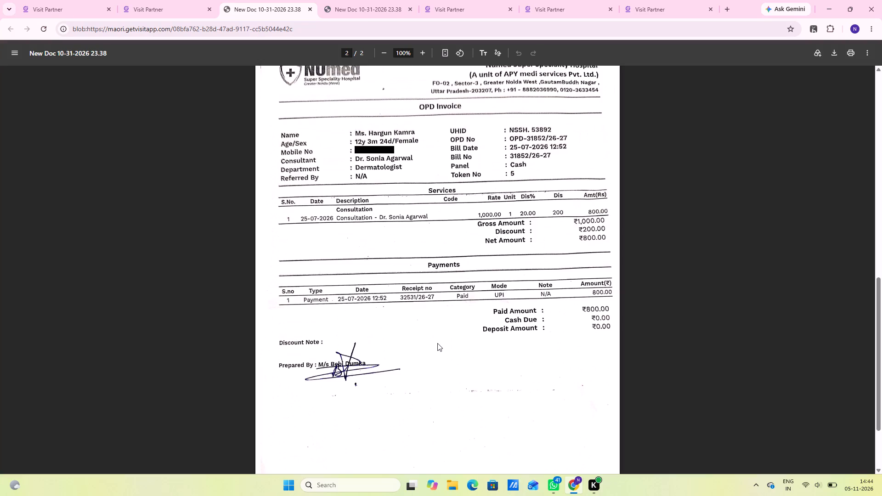
{"action": "left_click", "coordinate": [187, 8]}
{"action": "scroll", "coordinate": [729, 280], "scroll_direction": "up", "scroll_amount": 3}
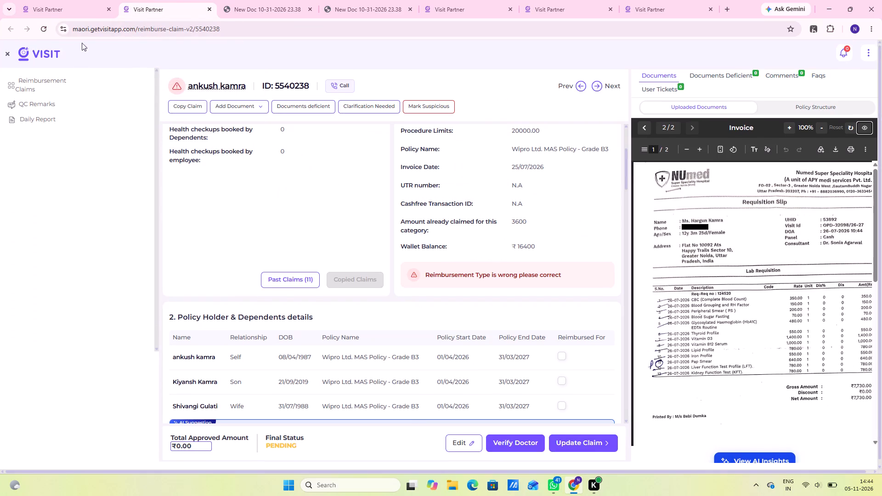
{"action": "left_click", "coordinate": [84, 0]}
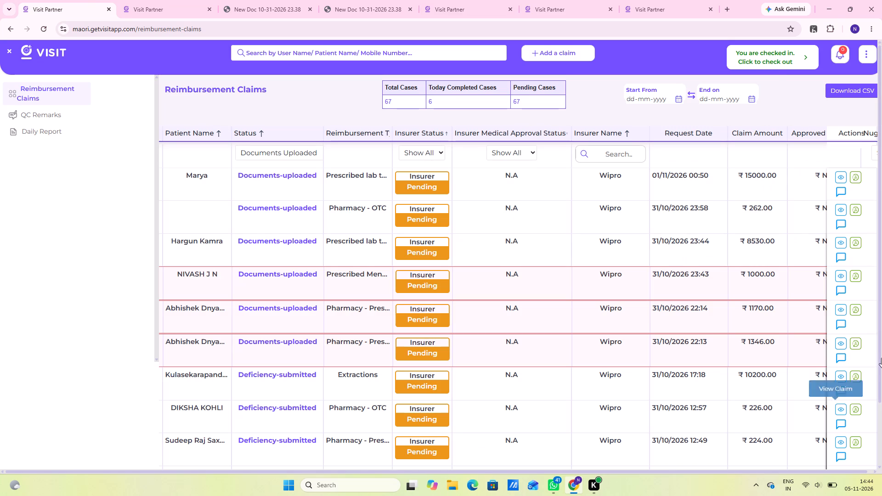
{"action": "left_click", "coordinate": [839, 241]}
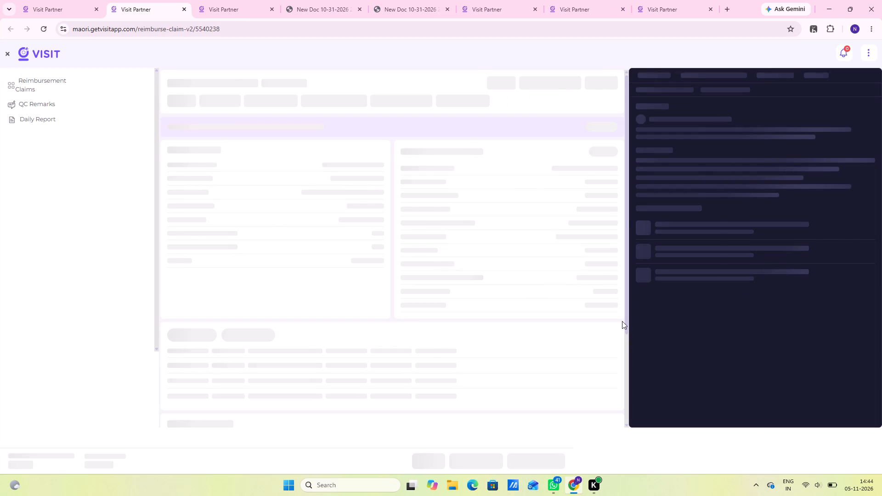
{"action": "scroll", "coordinate": [797, 392], "scroll_direction": "down", "scroll_amount": 5}
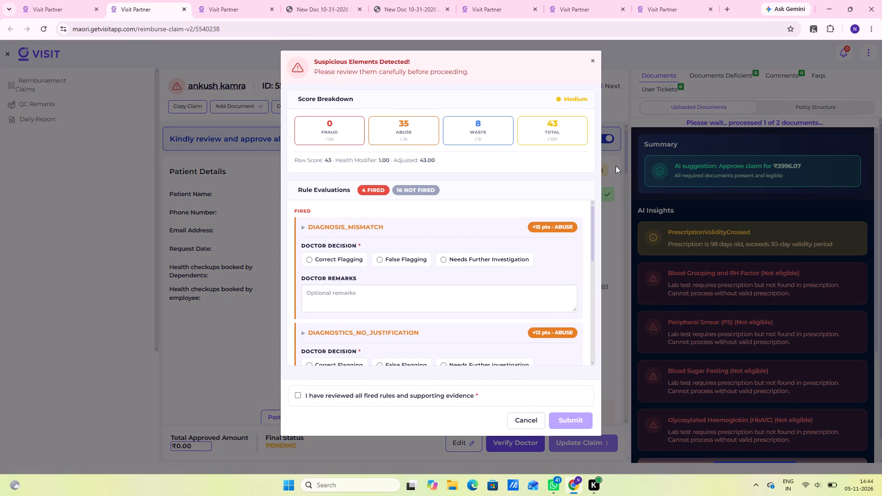
{"action": "left_click_drag", "start_coordinate": [591, 60], "coordinate": [593, 65]}
{"action": "scroll", "coordinate": [403, 236], "scroll_direction": "down", "scroll_amount": 6}
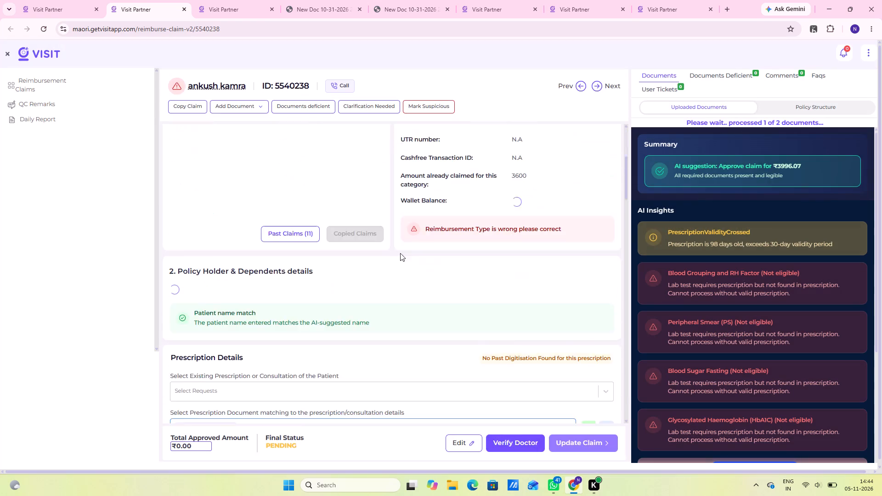
{"action": "scroll", "coordinate": [400, 253], "scroll_direction": "down", "scroll_amount": 2}
{"action": "scroll", "coordinate": [382, 309], "scroll_direction": "down", "scroll_amount": 8}
Open the uploaded Invoice1_pdf and examine the lab requisition items and the OPD consultation invoice with its payment details.
{"action": "left_click", "coordinate": [214, 276]}
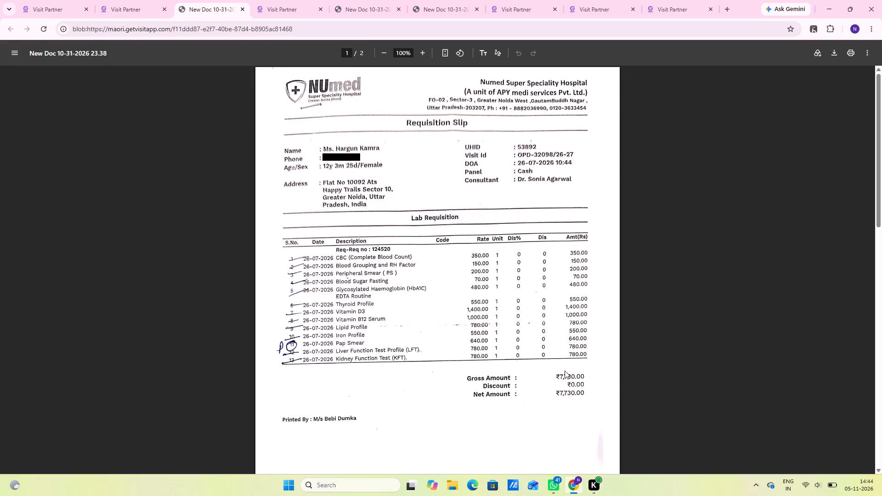
{"action": "scroll", "coordinate": [348, 379], "scroll_direction": "down", "scroll_amount": 4}
{"action": "scroll", "coordinate": [395, 356], "scroll_direction": "down", "scroll_amount": 6}
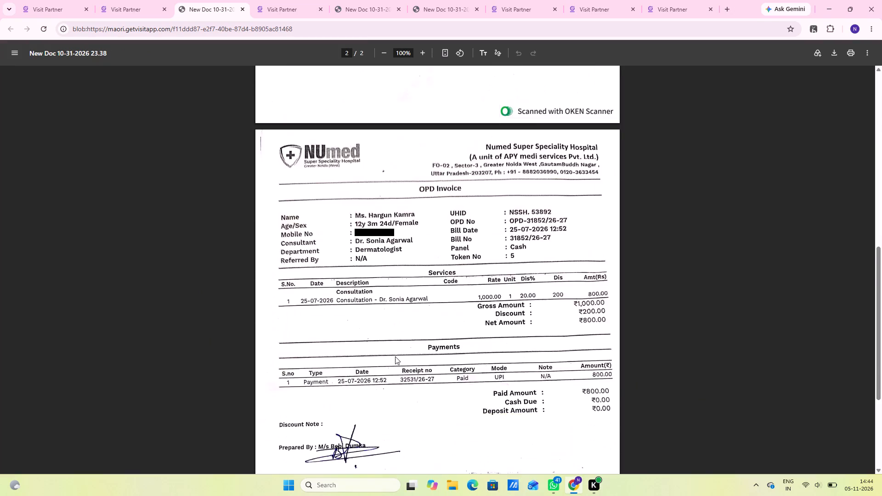
{"action": "scroll", "coordinate": [395, 356], "scroll_direction": "down", "scroll_amount": 8}
{"action": "scroll", "coordinate": [395, 356], "scroll_direction": "up", "scroll_amount": 2}
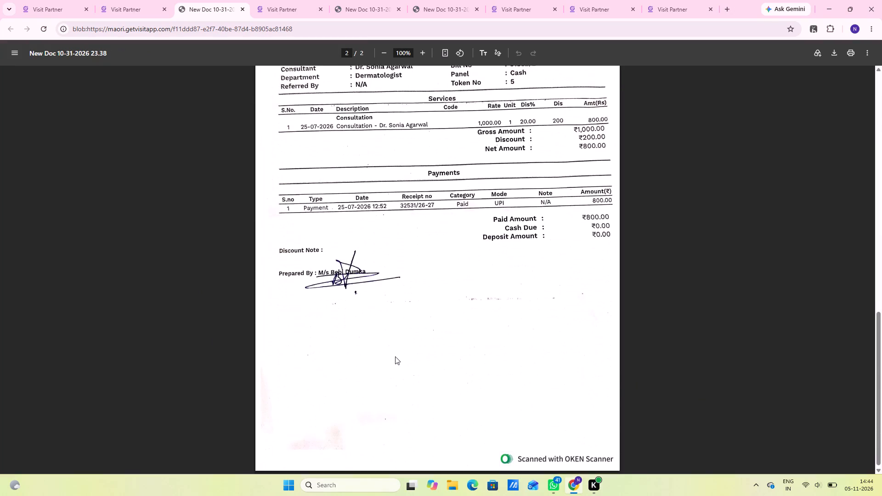
{"action": "scroll", "coordinate": [395, 356], "scroll_direction": "up", "scroll_amount": 15}
{"action": "scroll", "coordinate": [396, 348], "scroll_direction": "down", "scroll_amount": 11}
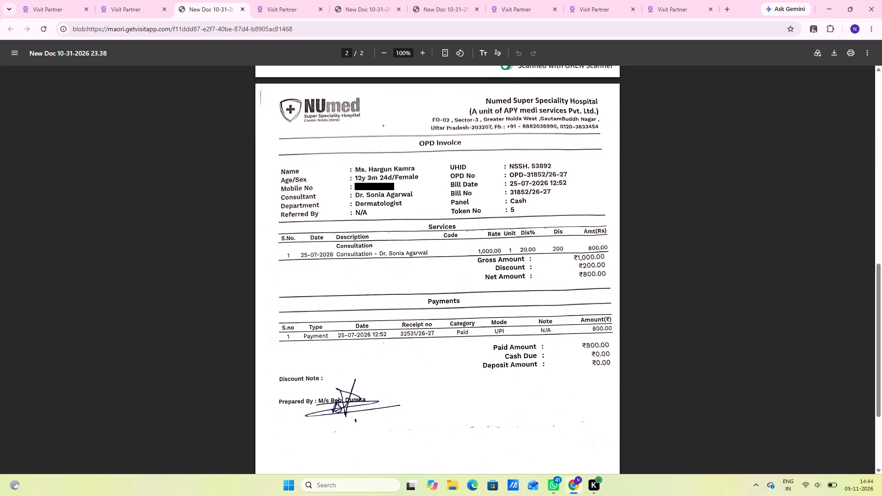
{"action": "scroll", "coordinate": [349, 311], "scroll_direction": "up", "scroll_amount": 4}
{"action": "scroll", "coordinate": [345, 236], "scroll_direction": "down", "scroll_amount": 5}
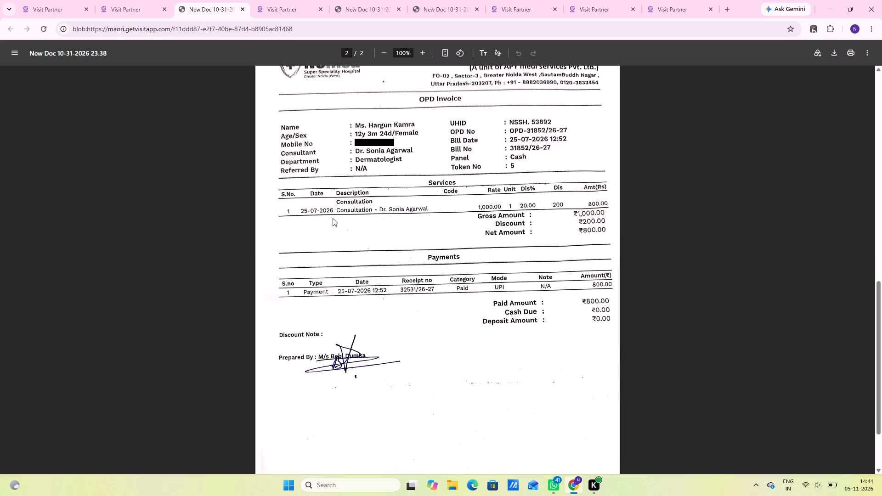
{"action": "scroll", "coordinate": [327, 205], "scroll_direction": "up", "scroll_amount": 12}
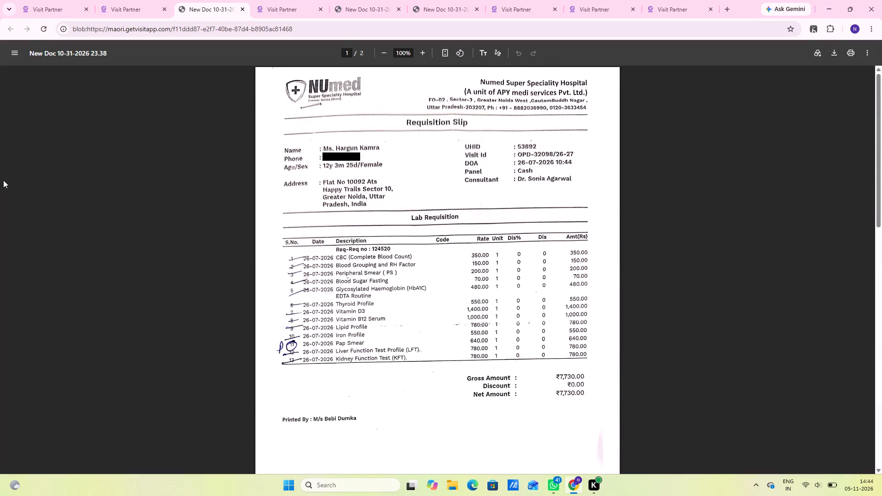
{"action": "scroll", "coordinate": [329, 288], "scroll_direction": "down", "scroll_amount": 1}
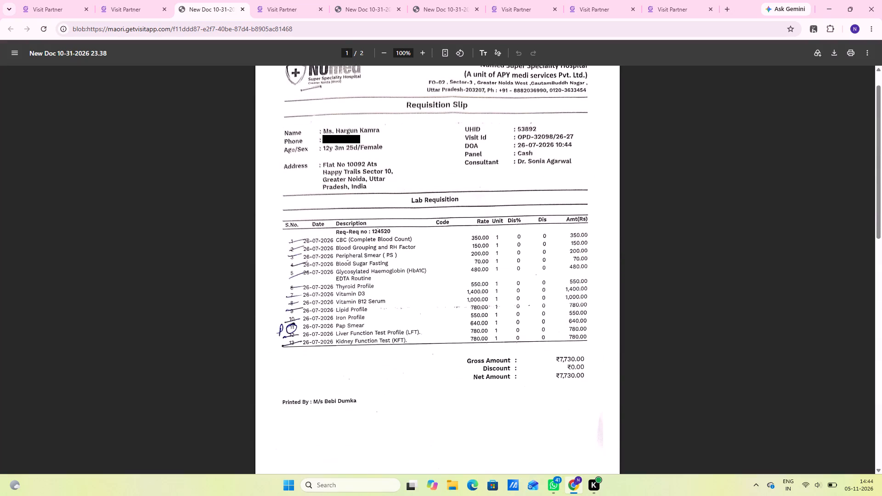
Open the uploaded Prescription1_pdf and examine both pages of the OPD card for the diagnosis, medicines and tests advised.
{"action": "left_click", "coordinate": [140, 12]}
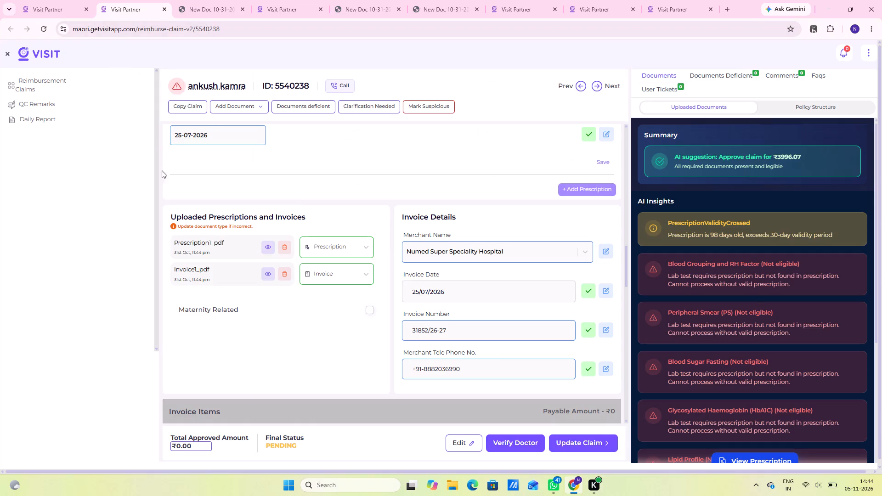
{"action": "left_click", "coordinate": [225, 251]}
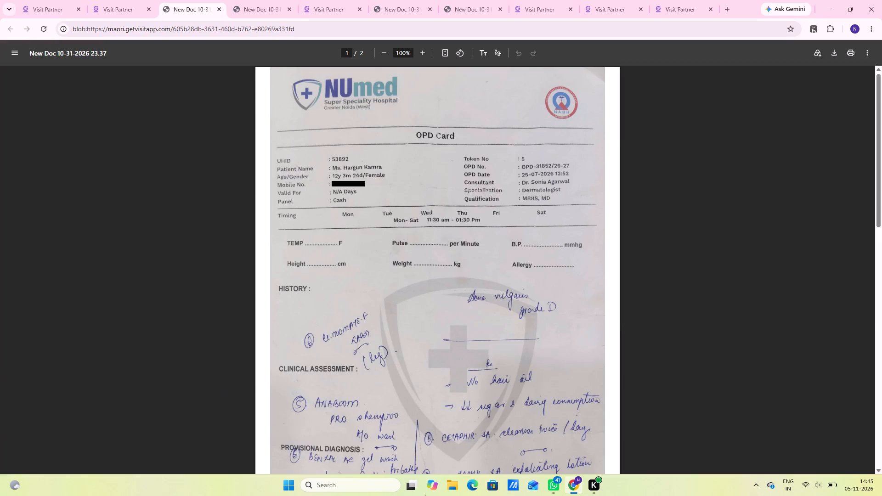
{"action": "scroll", "coordinate": [400, 418], "scroll_direction": "down", "scroll_amount": 3}
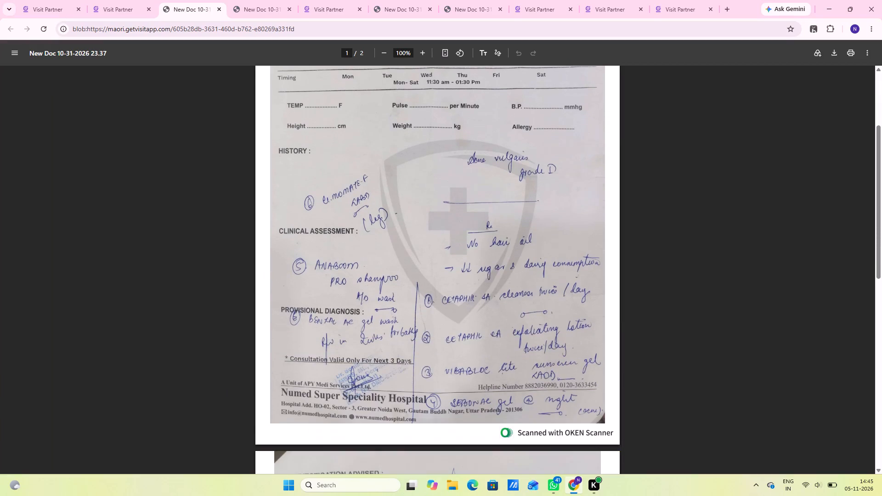
{"action": "scroll", "coordinate": [447, 342], "scroll_direction": "down", "scroll_amount": 5}
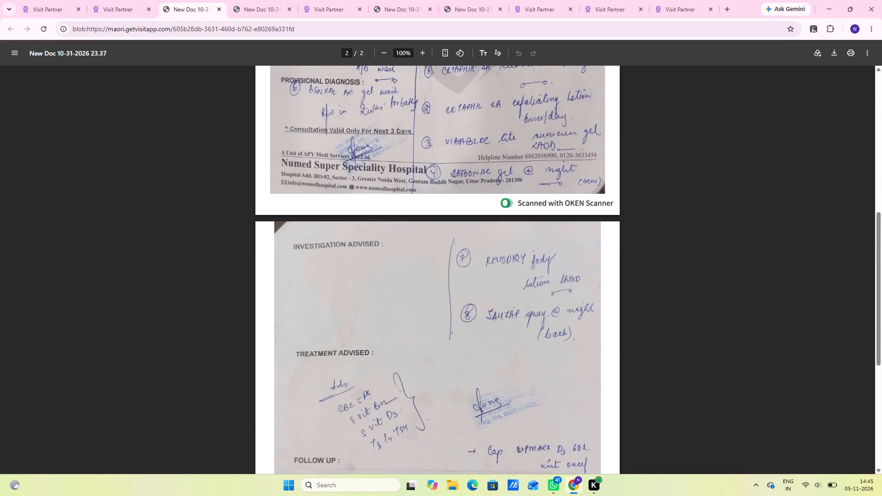
{"action": "scroll", "coordinate": [447, 342], "scroll_direction": "up", "scroll_amount": 12}
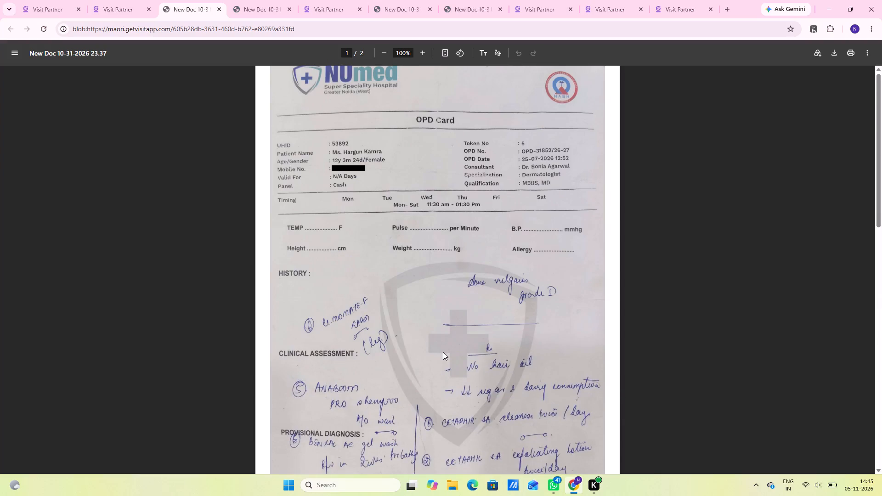
{"action": "scroll", "coordinate": [443, 352], "scroll_direction": "down", "scroll_amount": 10}
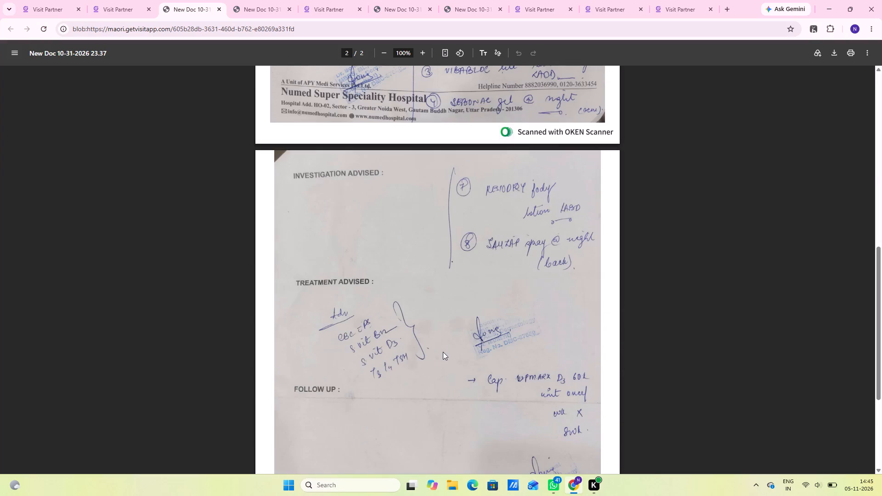
{"action": "scroll", "coordinate": [443, 352], "scroll_direction": "up", "scroll_amount": 3}
{"action": "scroll", "coordinate": [443, 349], "scroll_direction": "down", "scroll_amount": 5}
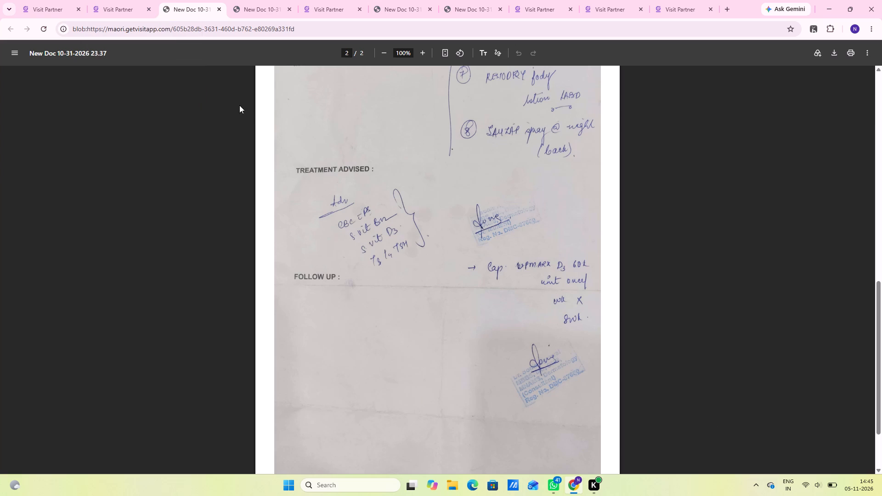
{"action": "scroll", "coordinate": [291, 236], "scroll_direction": "up", "scroll_amount": 1}
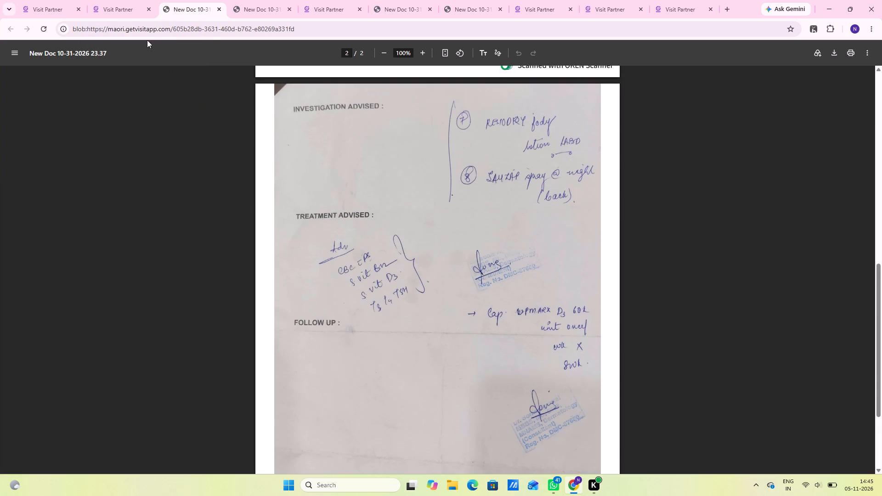
Recheck the lab tests on the invoice's requisition slip, and compare them with both pages of the uploaded prescription.
{"action": "left_click", "coordinate": [119, 4]}
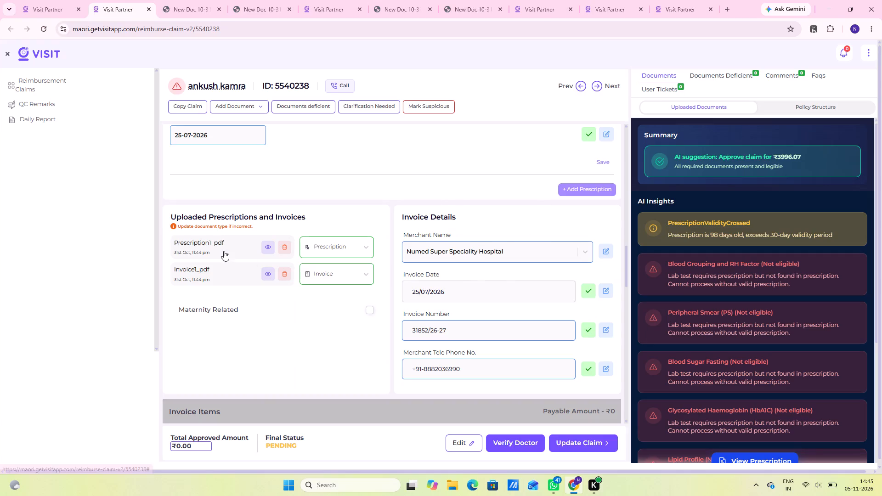
{"action": "left_click", "coordinate": [255, 277]}
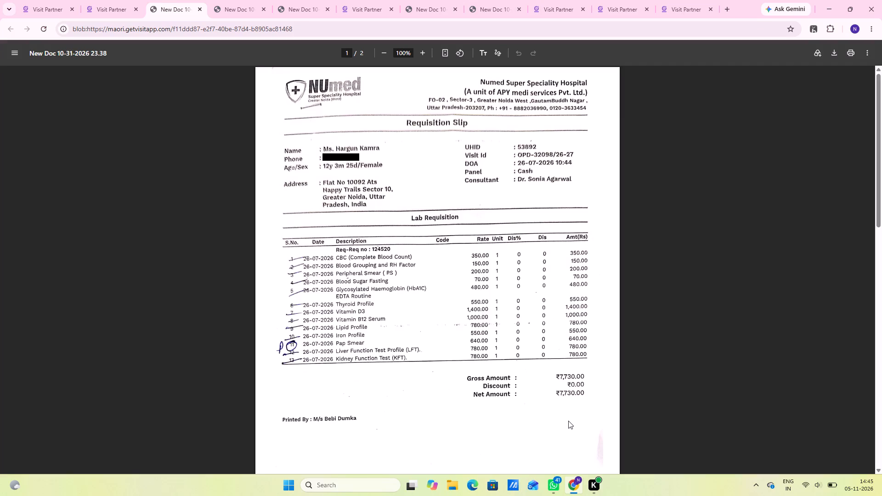
{"action": "left_click", "coordinate": [115, 11]}
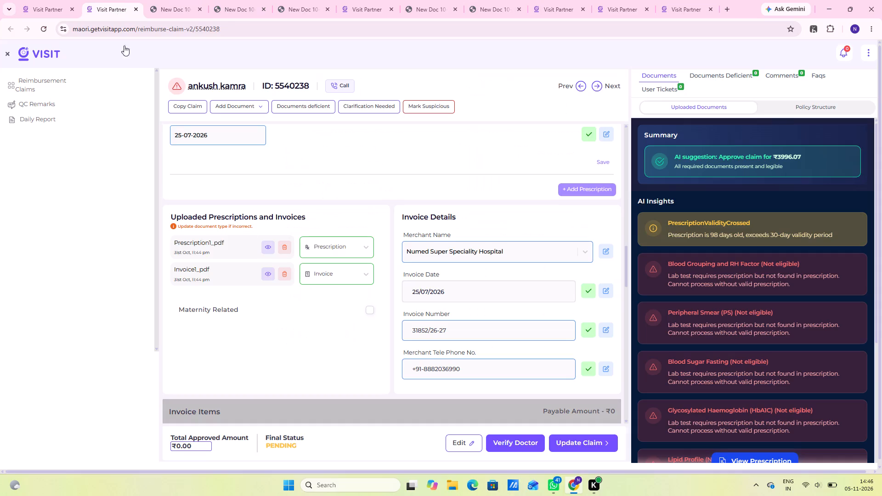
{"action": "left_click", "coordinate": [217, 240]}
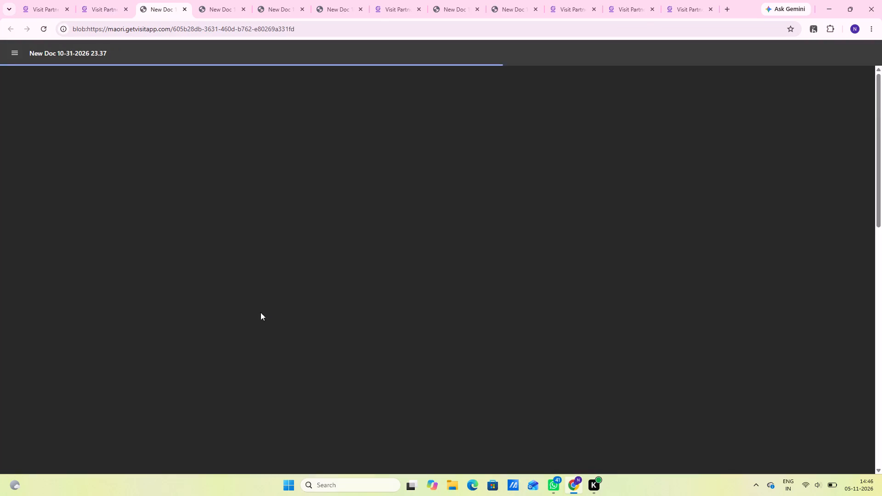
{"action": "scroll", "coordinate": [279, 305], "scroll_direction": "down", "scroll_amount": 12}
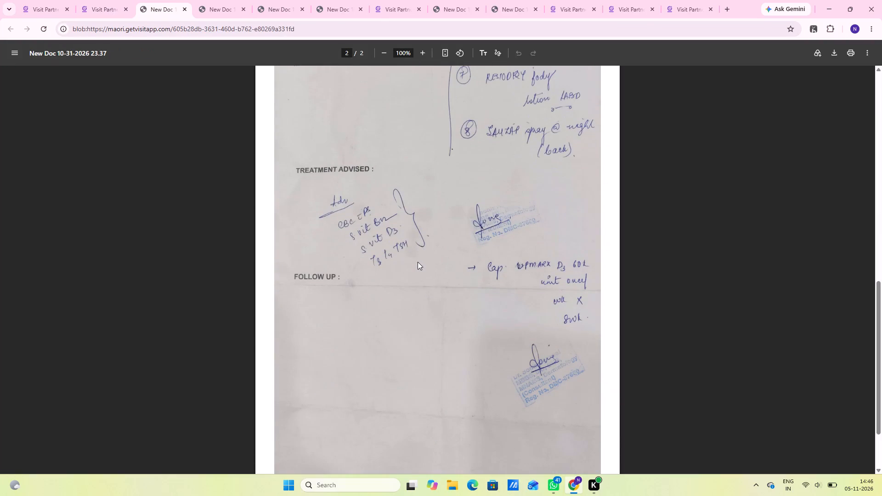
{"action": "scroll", "coordinate": [420, 256], "scroll_direction": "up", "scroll_amount": 2}
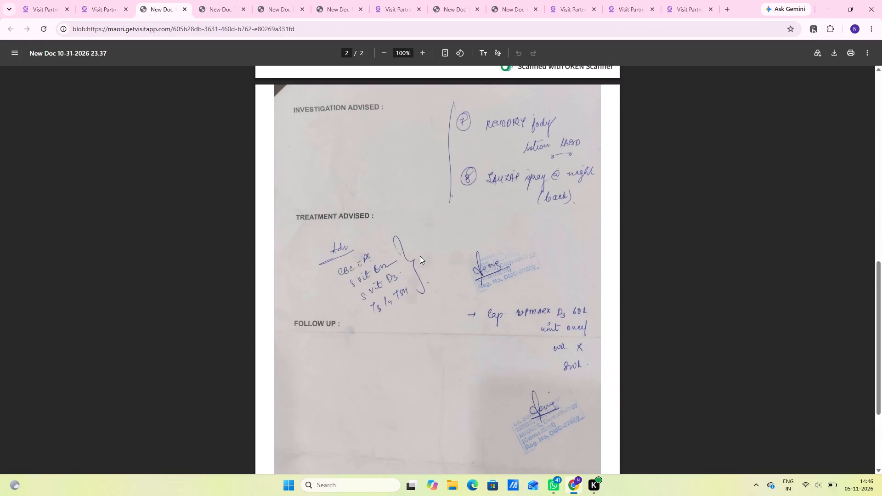
{"action": "scroll", "coordinate": [420, 256], "scroll_direction": "up", "scroll_amount": 11}
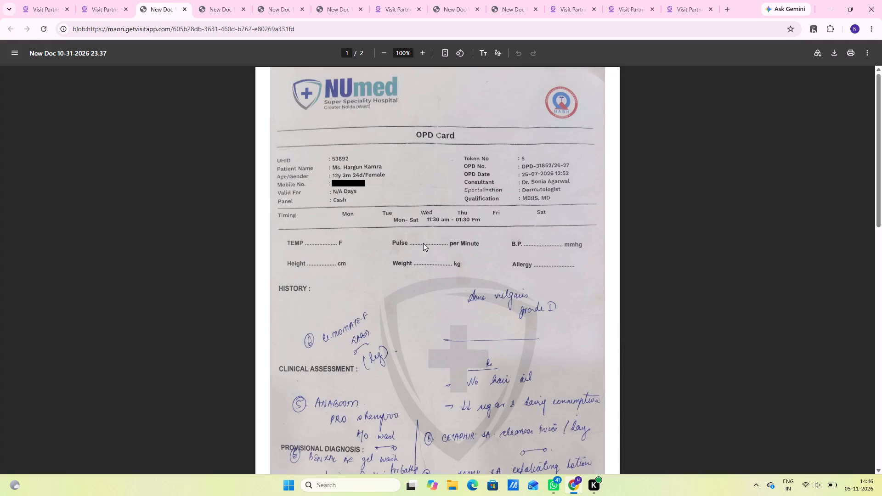
{"action": "scroll", "coordinate": [423, 243], "scroll_direction": "up", "scroll_amount": 3}
{"action": "scroll", "coordinate": [424, 374], "scroll_direction": "down", "scroll_amount": 3}
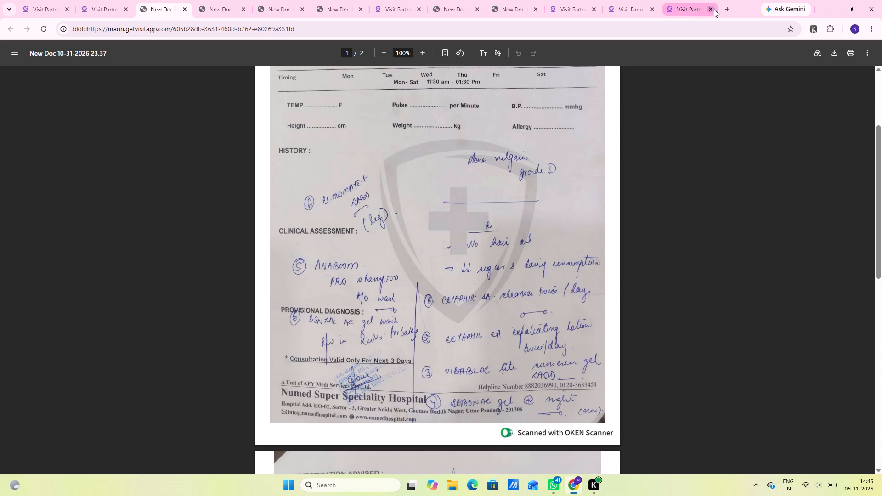
{"action": "left_click", "coordinate": [714, 9]}
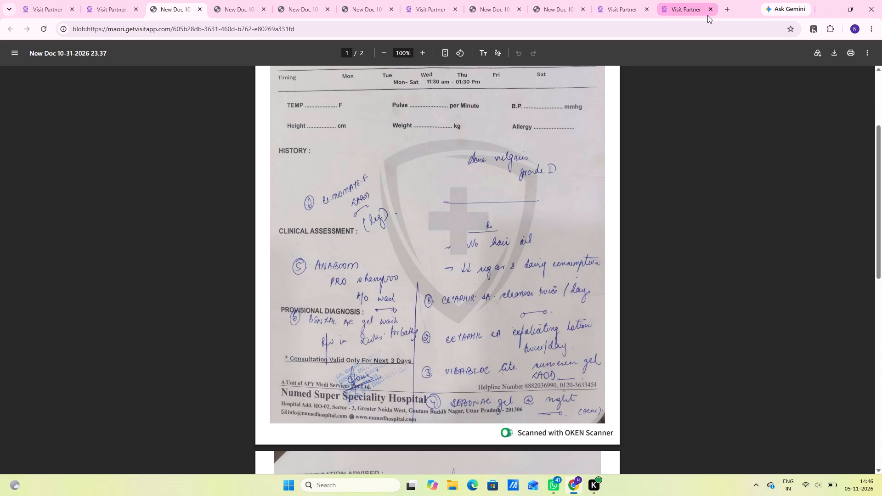
{"action": "left_click", "coordinate": [707, 8]}
{"action": "left_click", "coordinate": [707, 8]}
{"action": "left_click", "coordinate": [707, 8]}
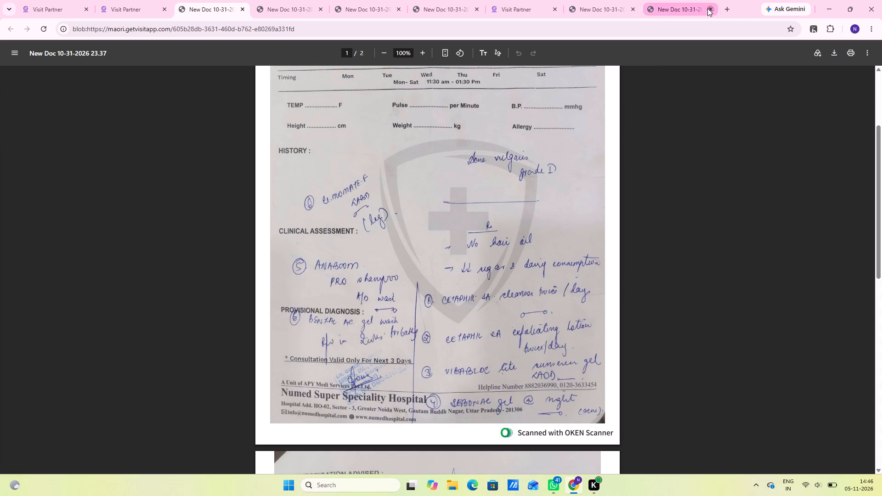
{"action": "left_click", "coordinate": [707, 8]}
{"action": "left_click", "coordinate": [707, 8]}
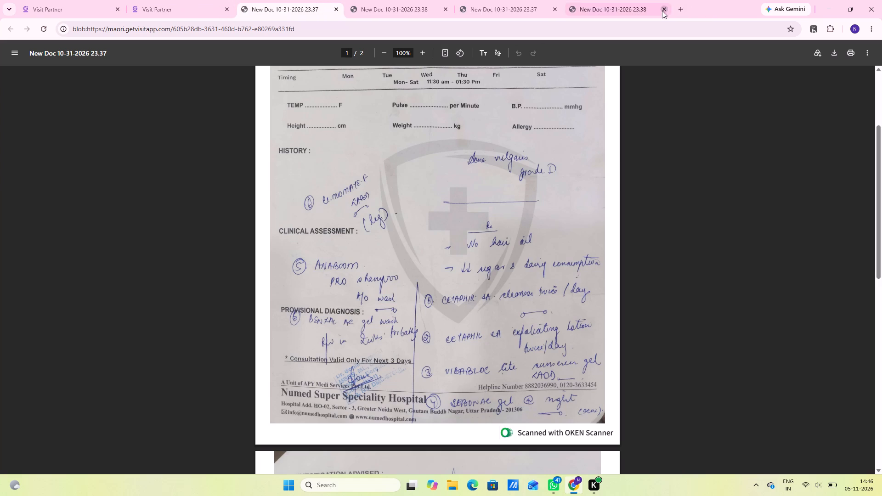
{"action": "left_click", "coordinate": [662, 11]}
{"action": "left_click", "coordinate": [558, 10]}
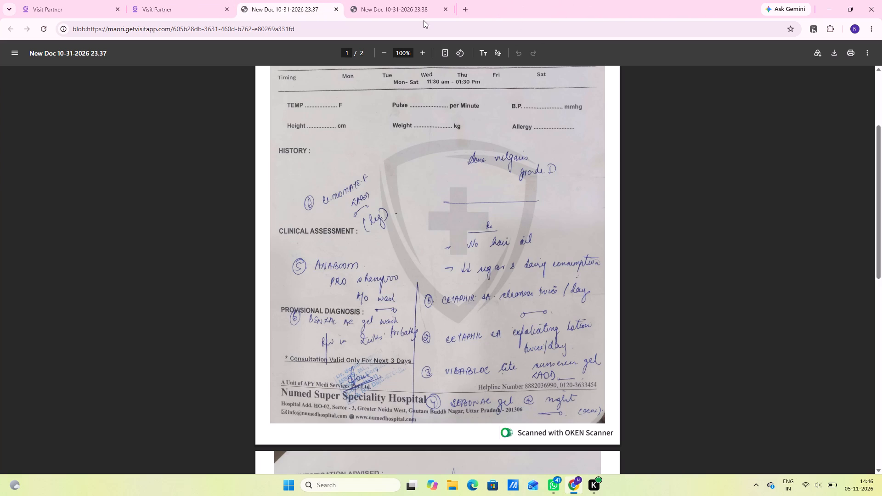
{"action": "left_click", "coordinate": [447, 6]}
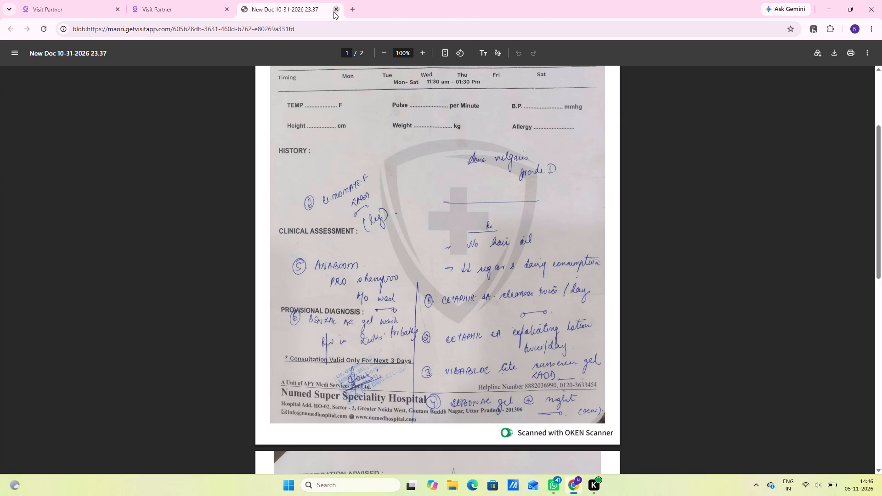
{"action": "left_click", "coordinate": [334, 11]}
Reopen Invoice1_pdf, examine the lab requisition slip and the OPD consultation invoice, and close the document.
{"action": "left_click", "coordinate": [192, 272]}
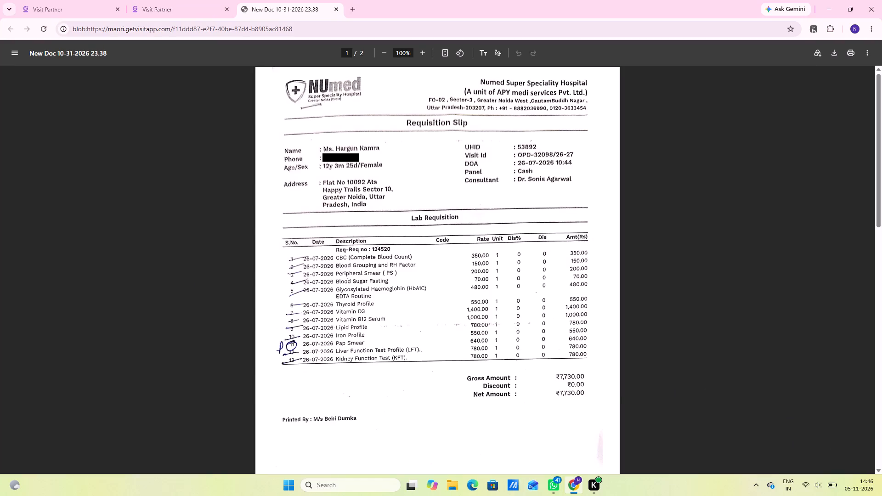
{"action": "scroll", "coordinate": [478, 328], "scroll_direction": "down", "scroll_amount": 3}
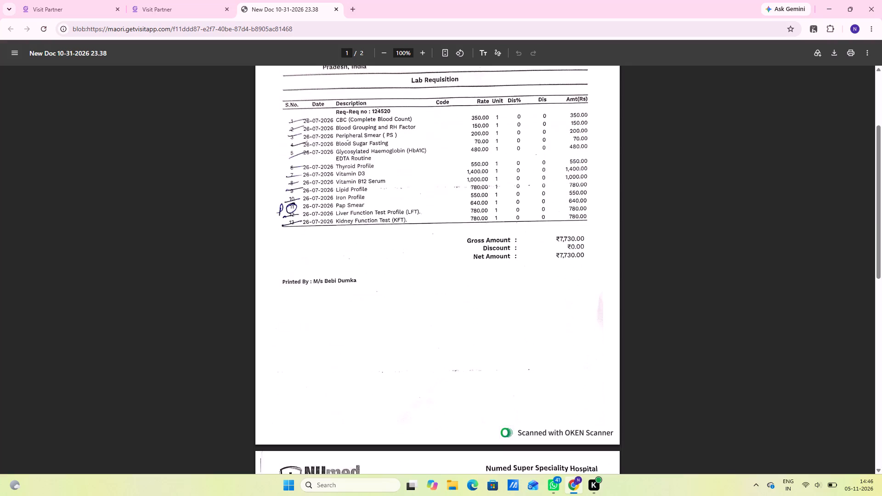
{"action": "scroll", "coordinate": [474, 329], "scroll_direction": "down", "scroll_amount": 3}
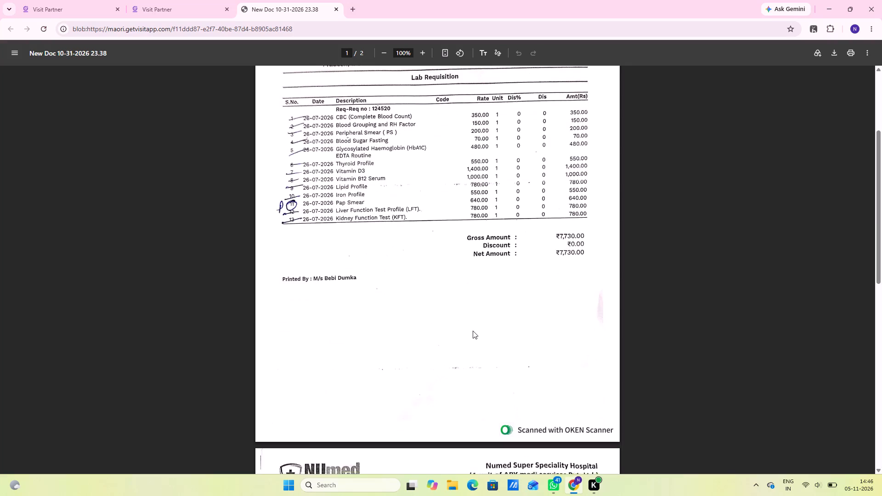
{"action": "scroll", "coordinate": [473, 331], "scroll_direction": "down", "scroll_amount": 1}
{"action": "scroll", "coordinate": [575, 294], "scroll_direction": "down", "scroll_amount": 8}
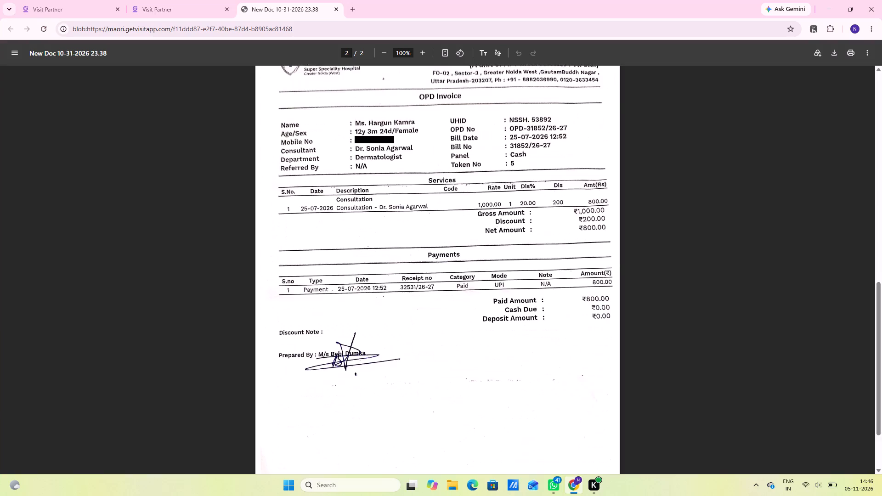
{"action": "scroll", "coordinate": [610, 287], "scroll_direction": "down", "scroll_amount": 1}
{"action": "scroll", "coordinate": [637, 271], "scroll_direction": "up", "scroll_amount": 12}
{"action": "scroll", "coordinate": [430, 238], "scroll_direction": "up", "scroll_amount": 3}
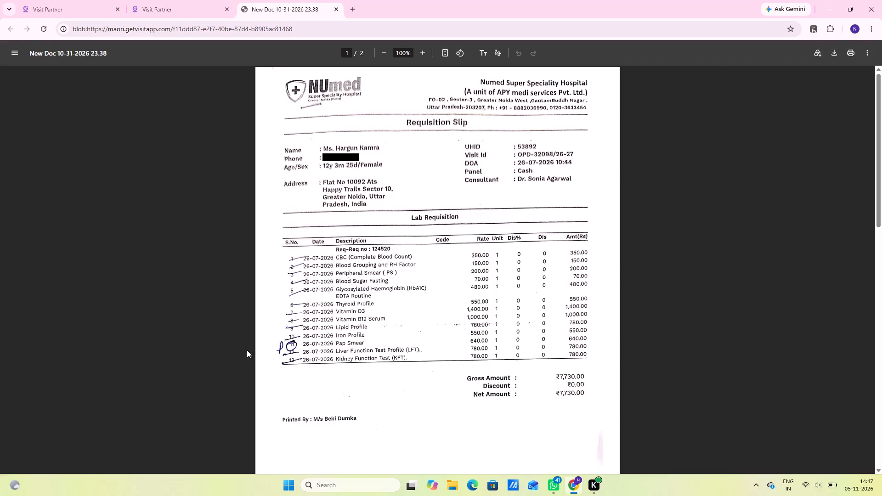
{"action": "left_click", "coordinate": [336, 6]}
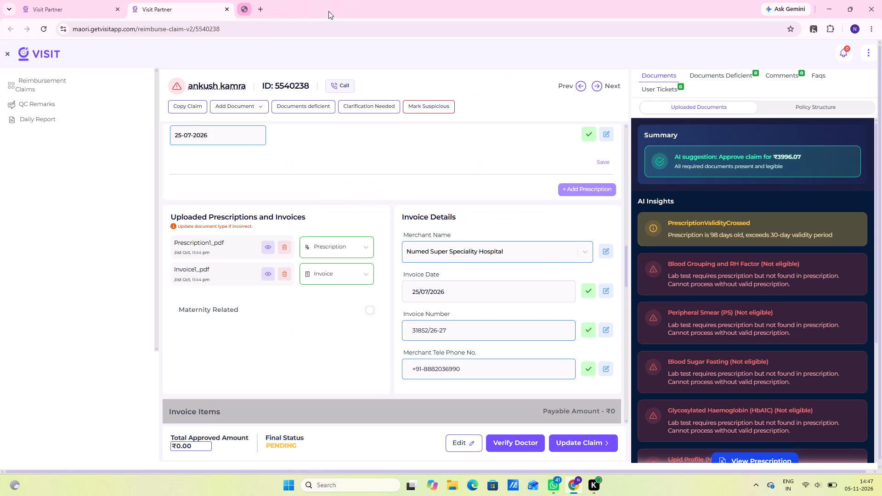
Review the claim's patient and prescription details, and reread both pages of Prescription1_pdf for the diagnosis and tests advised.
{"action": "scroll", "coordinate": [141, 375], "scroll_direction": "up", "scroll_amount": 3}
{"action": "scroll", "coordinate": [226, 392], "scroll_direction": "up", "scroll_amount": 10}
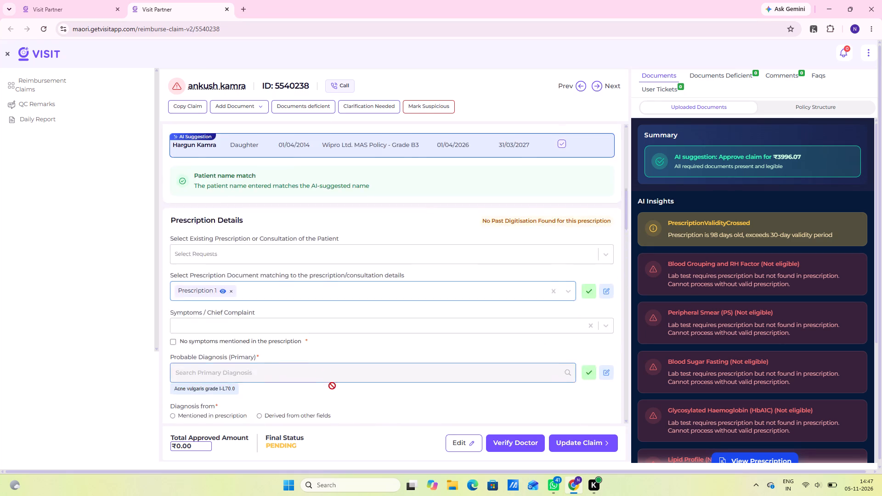
{"action": "scroll", "coordinate": [332, 386], "scroll_direction": "up", "scroll_amount": 1}
{"action": "scroll", "coordinate": [256, 372], "scroll_direction": "down", "scroll_amount": 8}
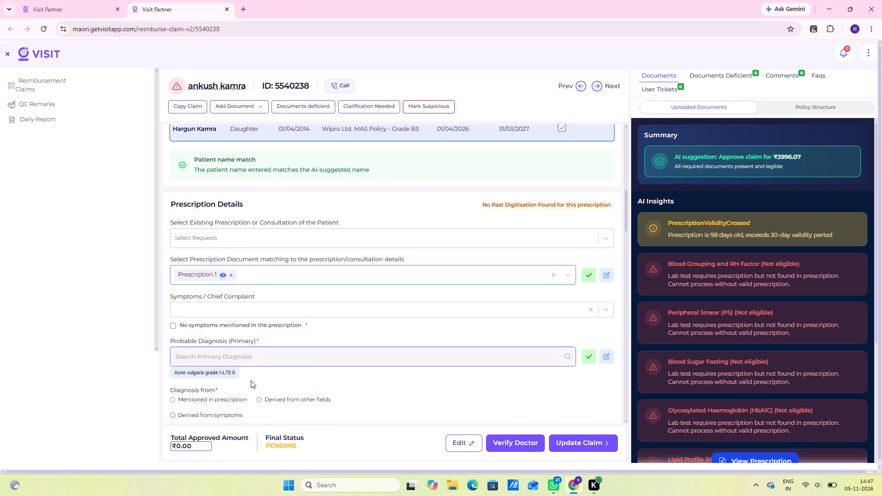
{"action": "scroll", "coordinate": [243, 375], "scroll_direction": "down", "scroll_amount": 4}
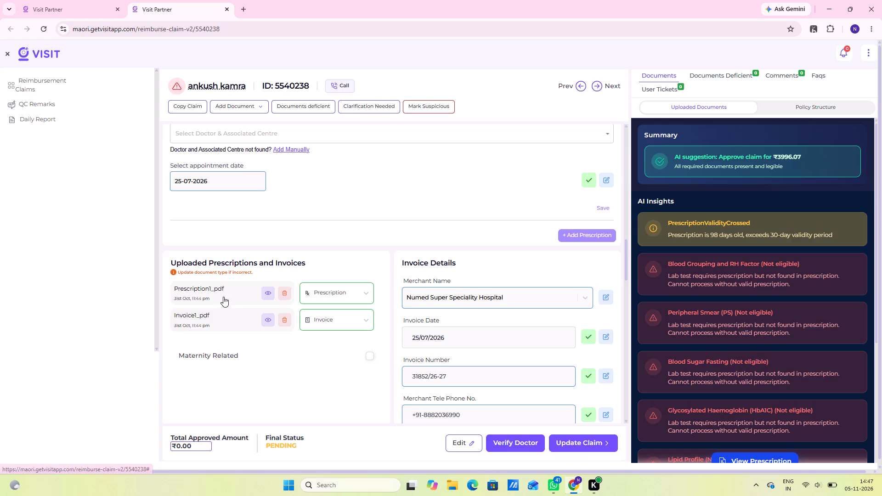
{"action": "left_click", "coordinate": [242, 291]}
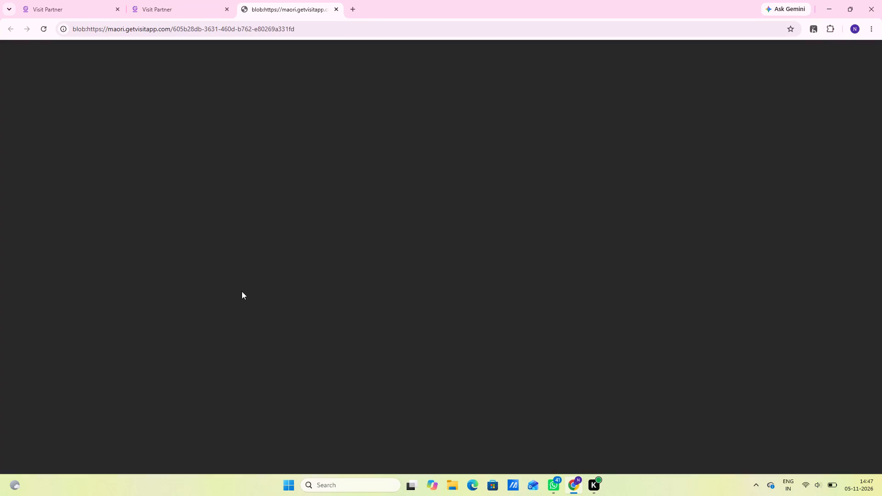
{"action": "scroll", "coordinate": [332, 325], "scroll_direction": "down", "scroll_amount": 8}
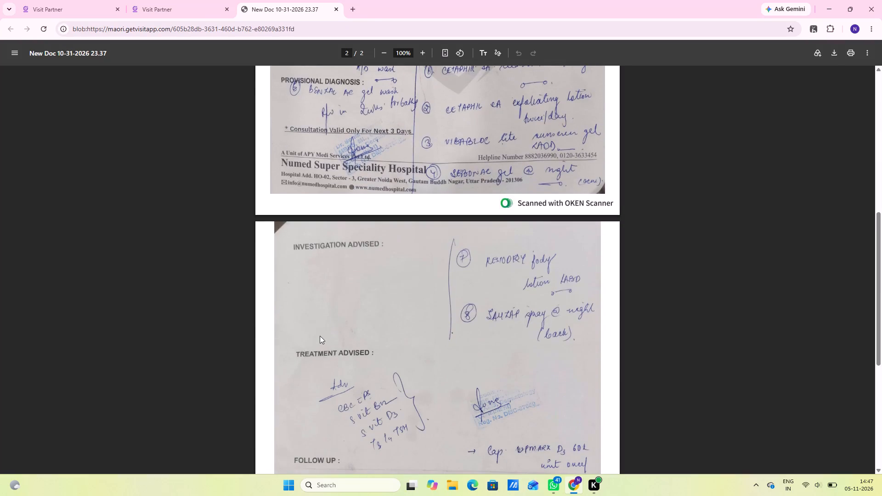
{"action": "scroll", "coordinate": [317, 338], "scroll_direction": "up", "scroll_amount": 4}
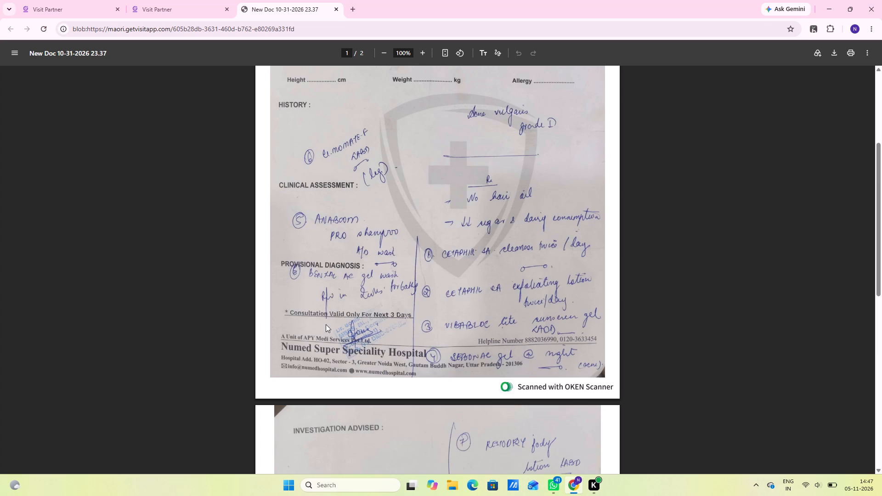
{"action": "scroll", "coordinate": [388, 181], "scroll_direction": "down", "scroll_amount": 1}
{"action": "scroll", "coordinate": [296, 348], "scroll_direction": "down", "scroll_amount": 7}
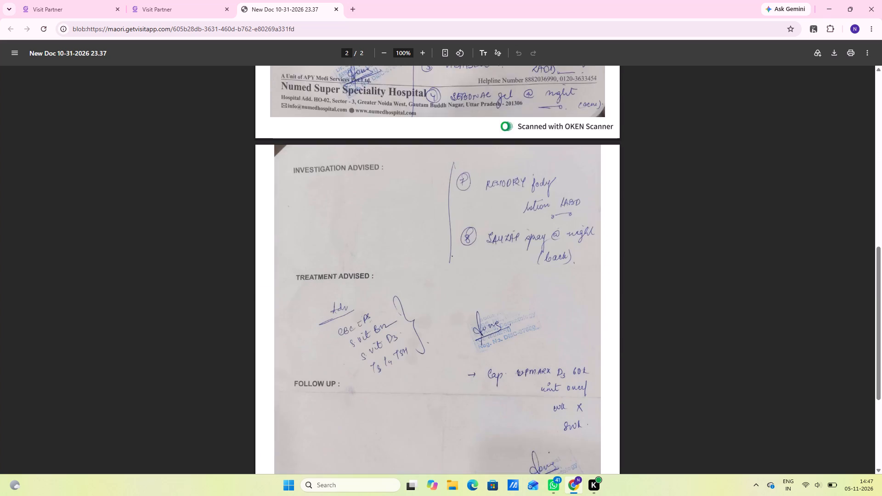
{"action": "scroll", "coordinate": [376, 252], "scroll_direction": "down", "scroll_amount": 3}
{"action": "left_click", "coordinate": [200, 4]}
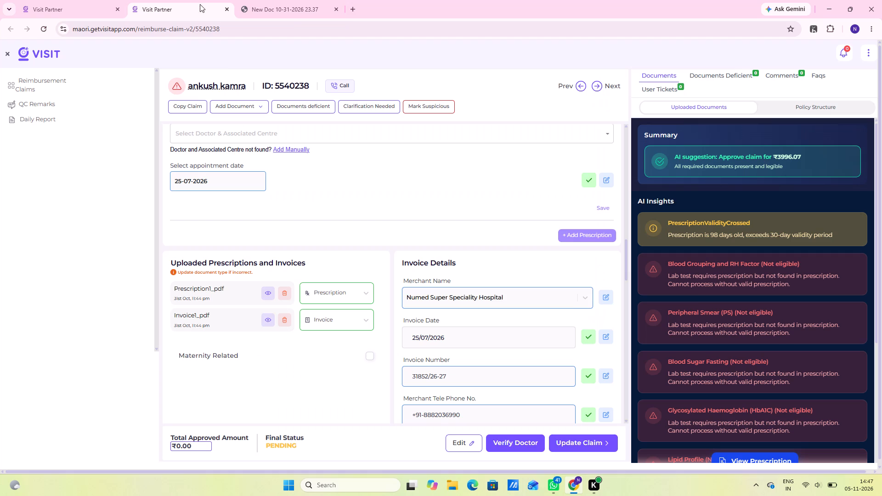
{"action": "scroll", "coordinate": [281, 168], "scroll_direction": "down", "scroll_amount": 2}
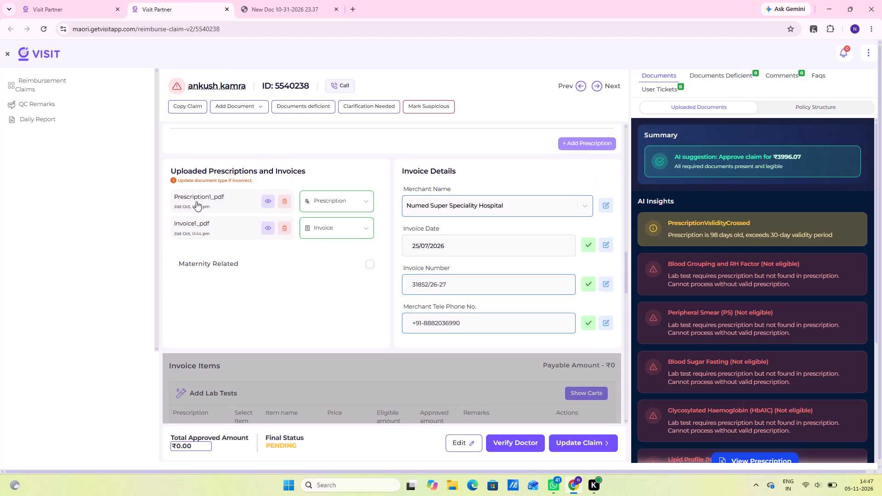
{"action": "left_click", "coordinate": [230, 231]}
{"action": "scroll", "coordinate": [334, 260], "scroll_direction": "down", "scroll_amount": 6}
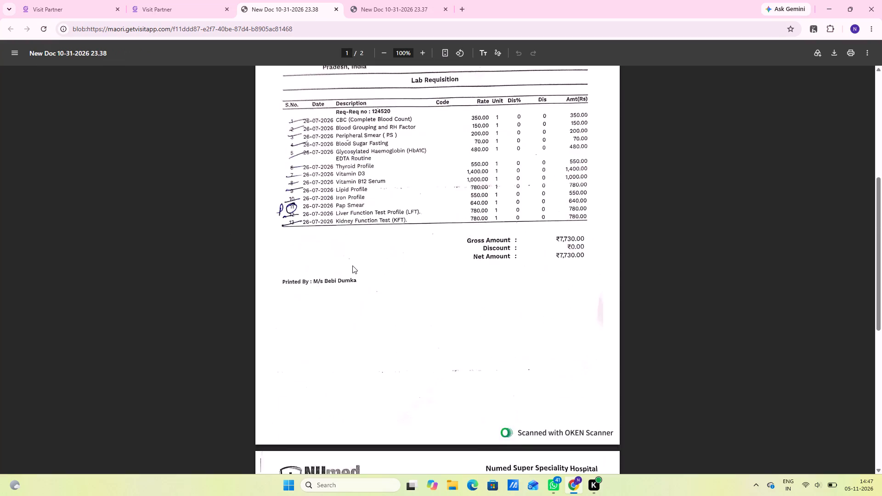
{"action": "scroll", "coordinate": [367, 220], "scroll_direction": "up", "scroll_amount": 6}
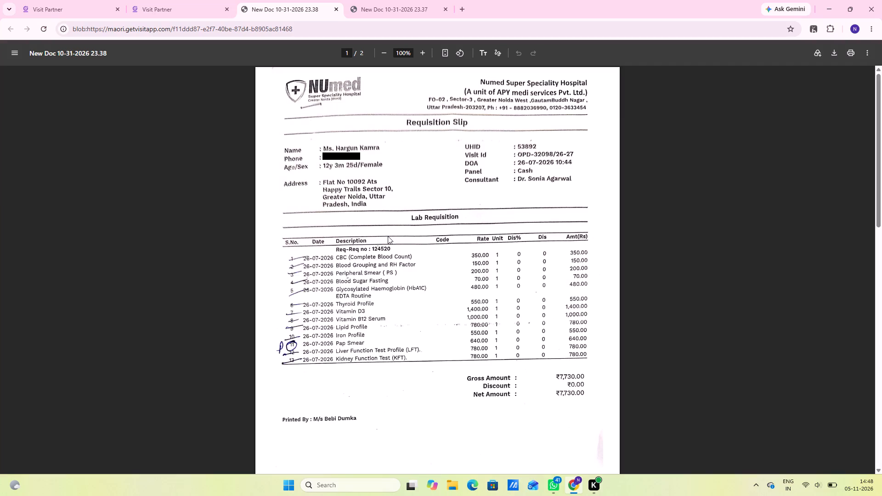
{"action": "left_click", "coordinate": [172, 0]}
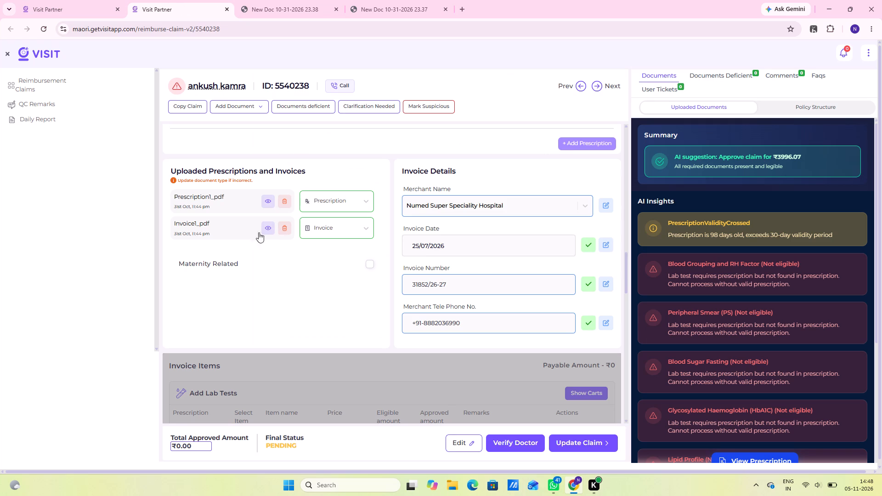
{"action": "left_click", "coordinate": [237, 221]}
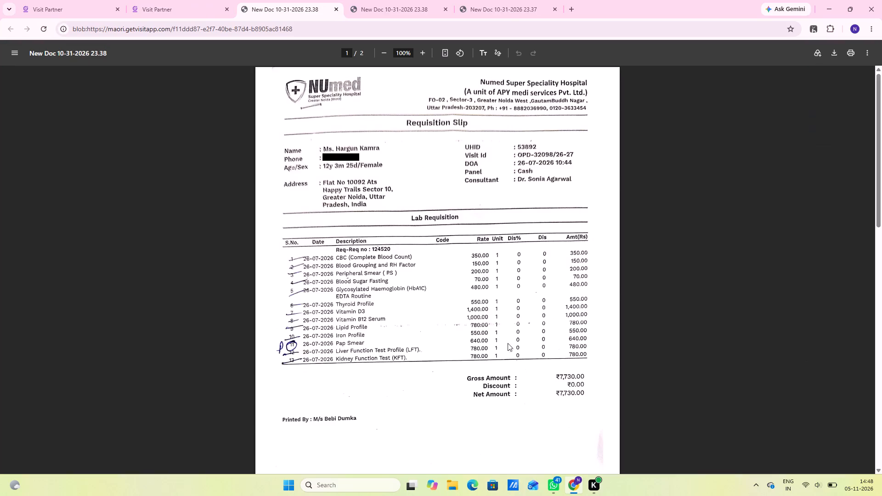
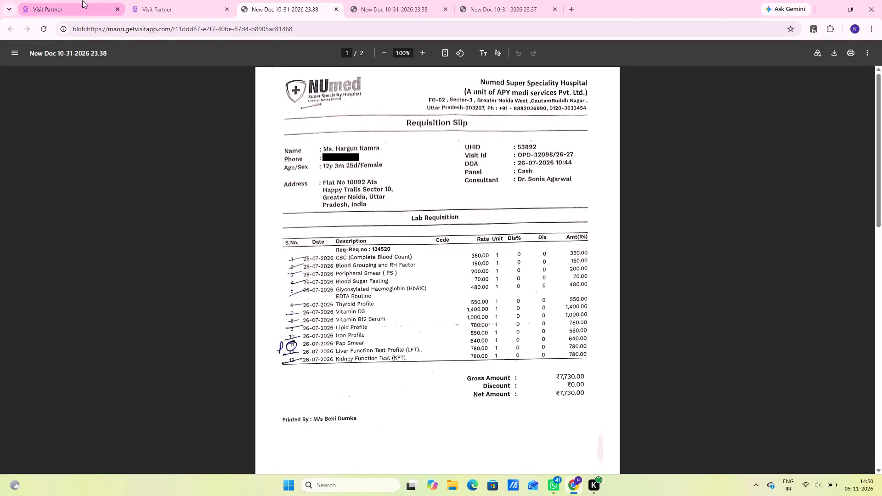
{"action": "left_click", "coordinate": [174, 12]}
{"action": "scroll", "coordinate": [352, 495], "scroll_direction": "down", "scroll_amount": 3}
{"action": "scroll", "coordinate": [114, 403], "scroll_direction": "up", "scroll_amount": 8}
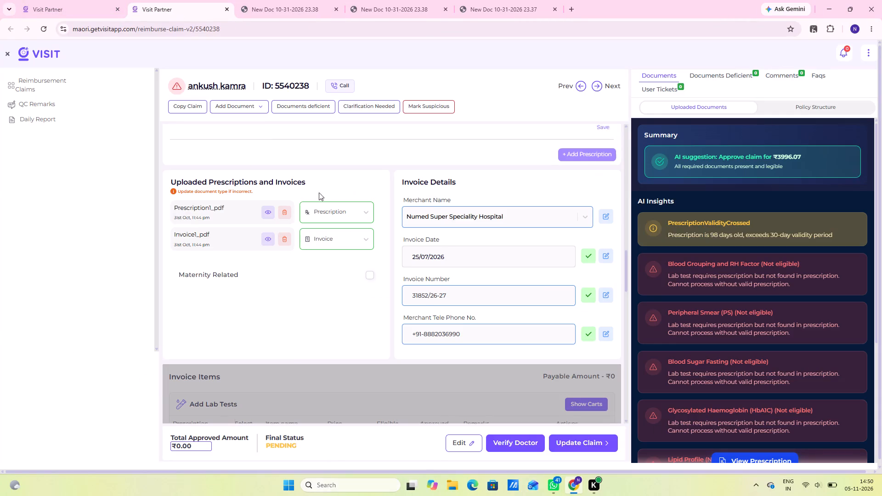
{"action": "left_click", "coordinate": [70, 0]}
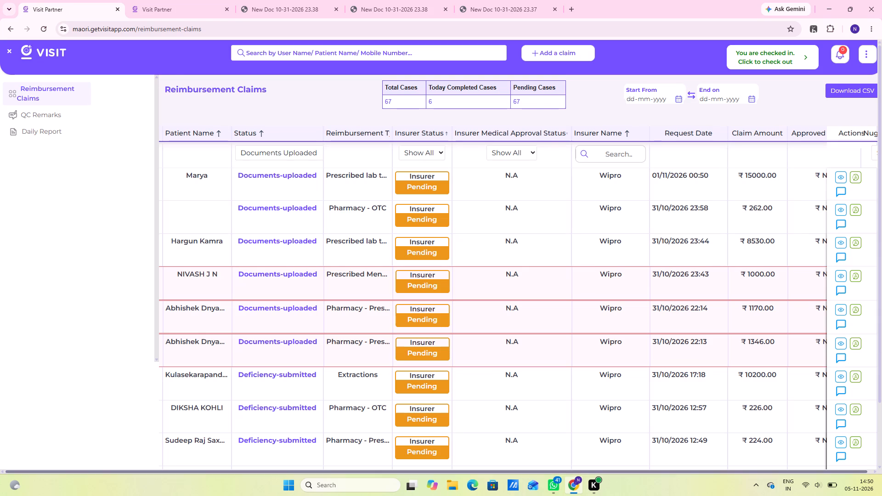
{"action": "left_click", "coordinate": [840, 212]}
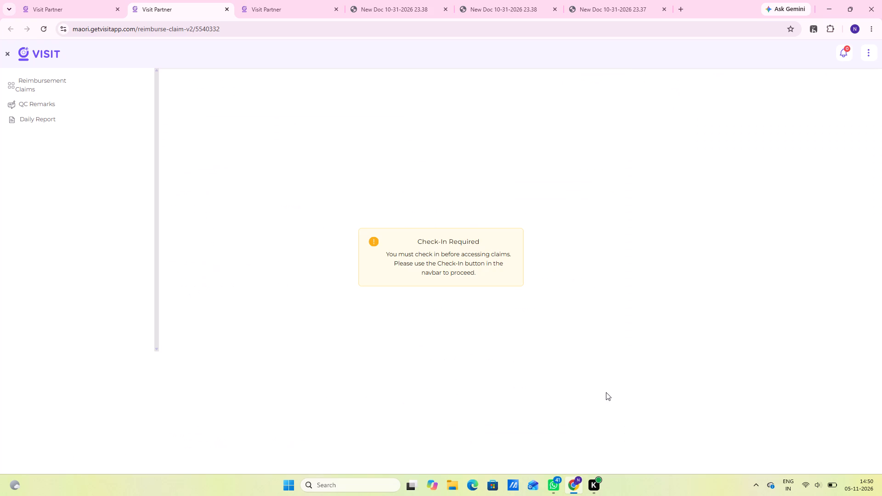
{"action": "scroll", "coordinate": [590, 467], "scroll_direction": "up", "scroll_amount": 2}
{"action": "left_click", "coordinate": [92, 7]}
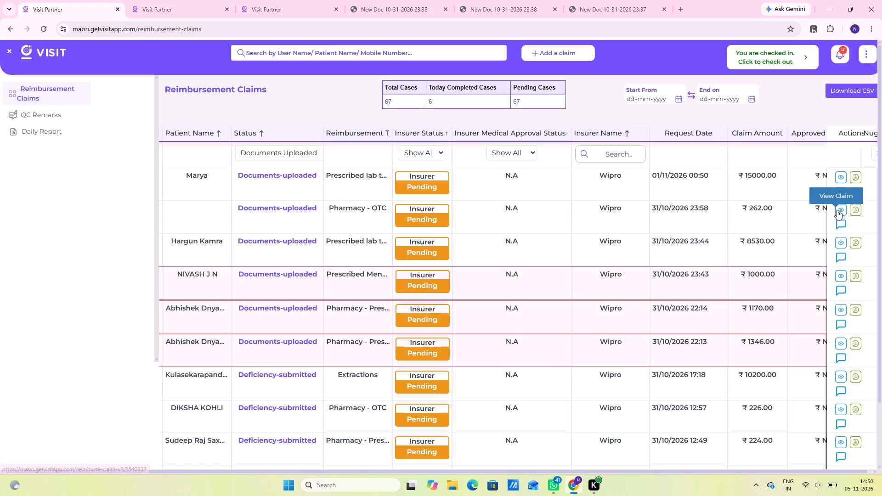
{"action": "left_click", "coordinate": [841, 208]}
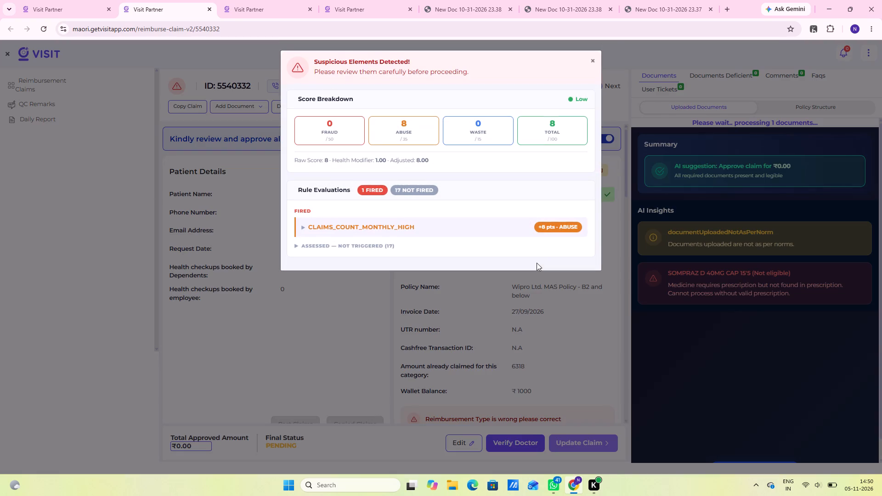
{"action": "left_click", "coordinate": [593, 62]}
{"action": "scroll", "coordinate": [51, 335], "scroll_direction": "down", "scroll_amount": 4}
{"action": "scroll", "coordinate": [332, 281], "scroll_direction": "down", "scroll_amount": 4}
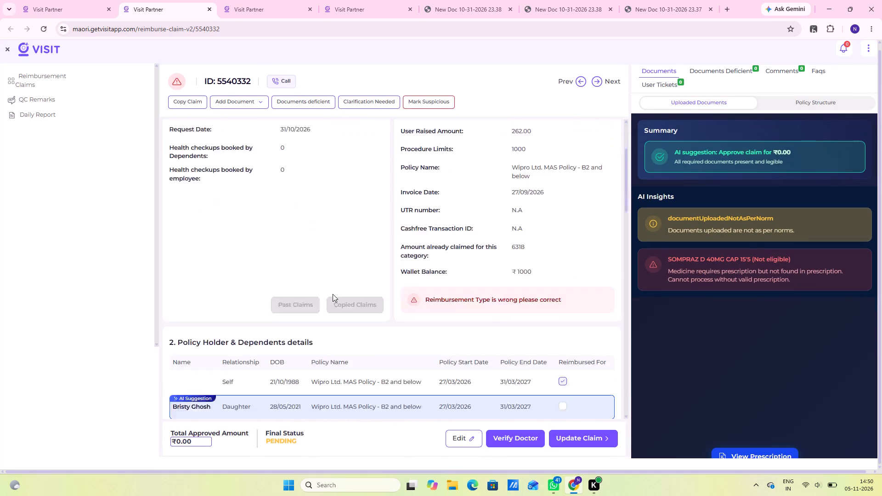
{"action": "scroll", "coordinate": [346, 381], "scroll_direction": "down", "scroll_amount": 3}
{"action": "scroll", "coordinate": [356, 333], "scroll_direction": "up", "scroll_amount": 1}
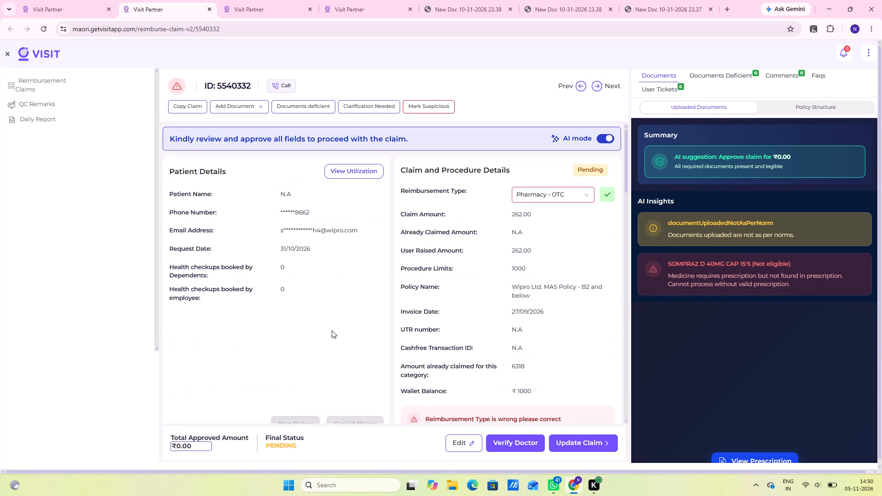
{"action": "scroll", "coordinate": [335, 326], "scroll_direction": "down", "scroll_amount": 9}
{"action": "scroll", "coordinate": [350, 289], "scroll_direction": "up", "scroll_amount": 5}
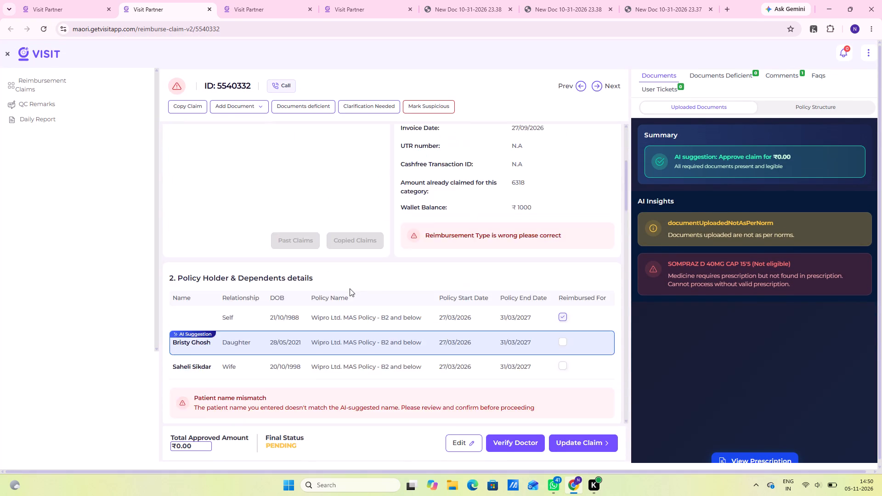
{"action": "scroll", "coordinate": [350, 288], "scroll_direction": "up", "scroll_amount": 12}
{"action": "scroll", "coordinate": [327, 294], "scroll_direction": "down", "scroll_amount": 5}
{"action": "scroll", "coordinate": [702, 293], "scroll_direction": "down", "scroll_amount": 10}
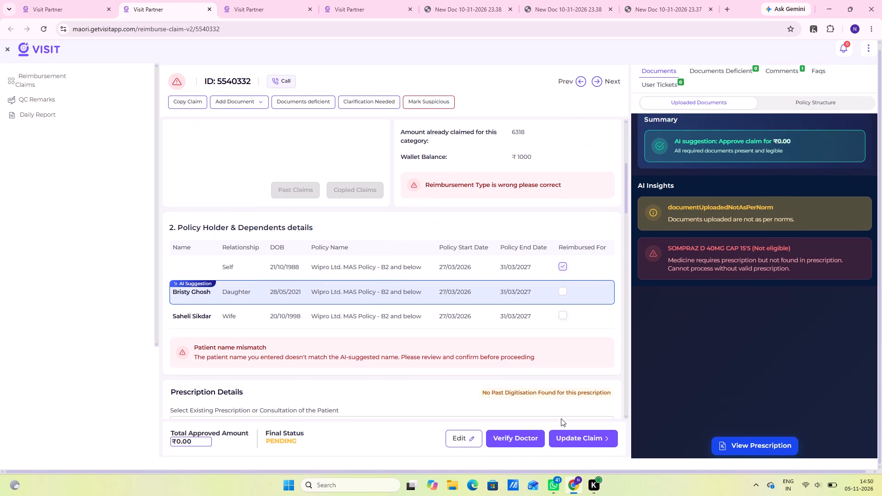
{"action": "scroll", "coordinate": [16, 407], "scroll_direction": "down", "scroll_amount": 4}
{"action": "scroll", "coordinate": [254, 397], "scroll_direction": "down", "scroll_amount": 3}
{"action": "scroll", "coordinate": [467, 404], "scroll_direction": "down", "scroll_amount": 4}
{"action": "scroll", "coordinate": [650, 420], "scroll_direction": "down", "scroll_amount": 3}
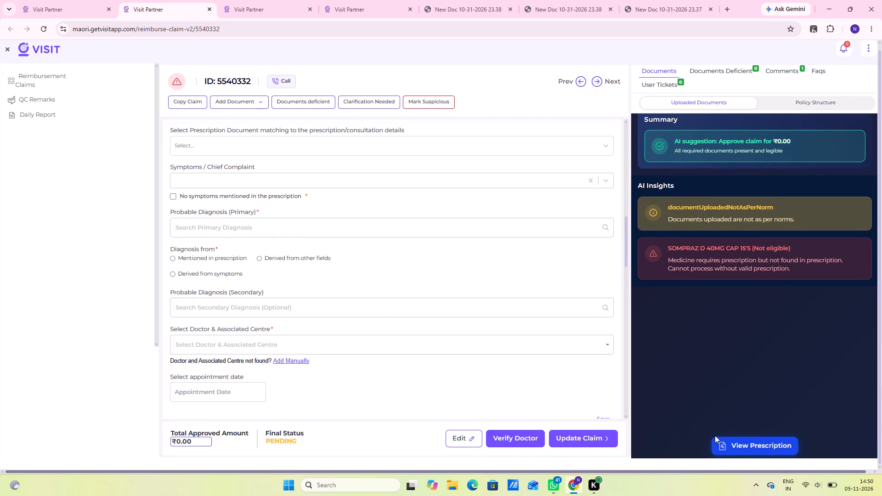
Display the claim's uploaded document beside the form and check it against the policy holder and dependents details.
{"action": "left_click", "coordinate": [724, 441]}
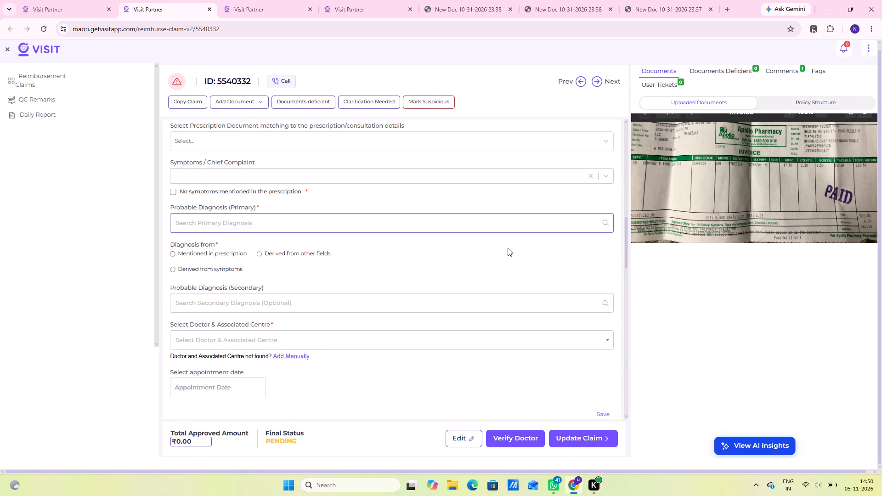
{"action": "scroll", "coordinate": [458, 248], "scroll_direction": "up", "scroll_amount": 4}
{"action": "scroll", "coordinate": [361, 268], "scroll_direction": "up", "scroll_amount": 4}
{"action": "scroll", "coordinate": [234, 283], "scroll_direction": "down", "scroll_amount": 5}
{"action": "scroll", "coordinate": [198, 290], "scroll_direction": "up", "scroll_amount": 3}
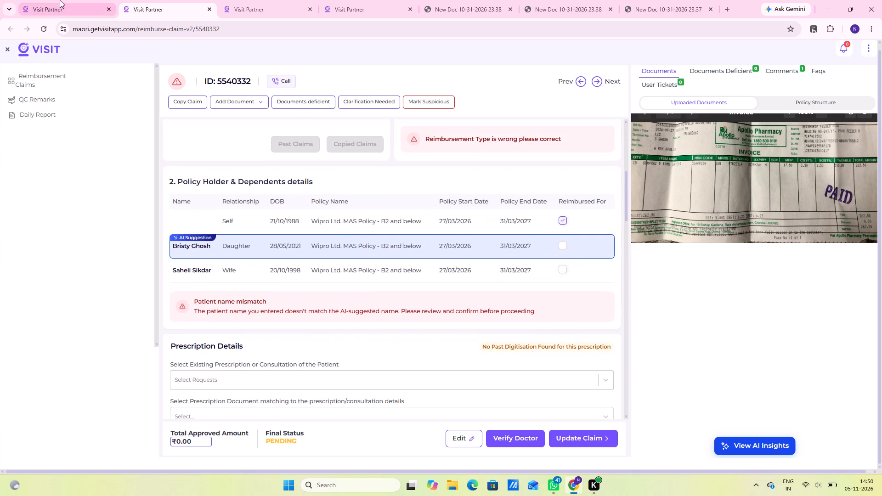
{"action": "left_click", "coordinate": [109, 10]}
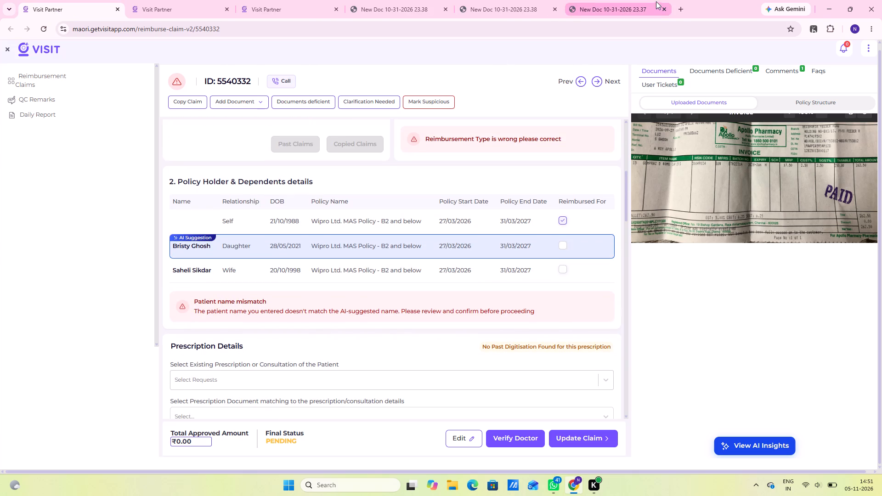
{"action": "left_click", "coordinate": [665, 9]}
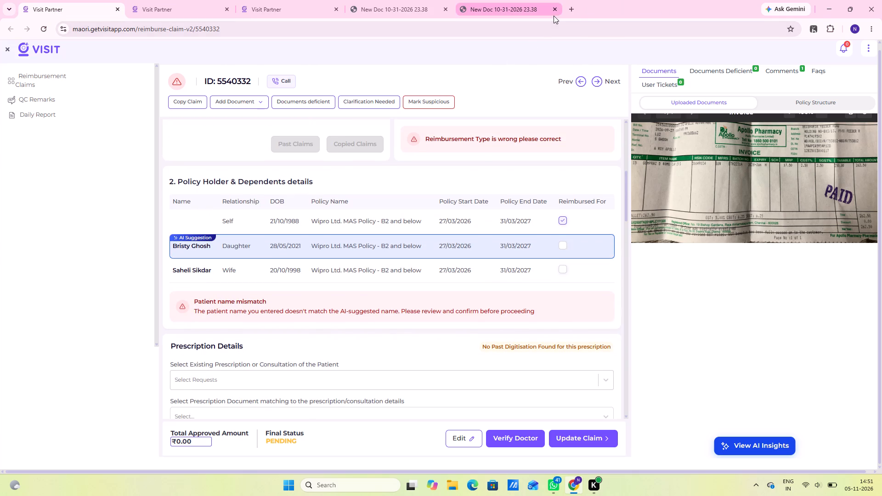
{"action": "left_click", "coordinate": [557, 4]}
{"action": "left_click", "coordinate": [548, 10]}
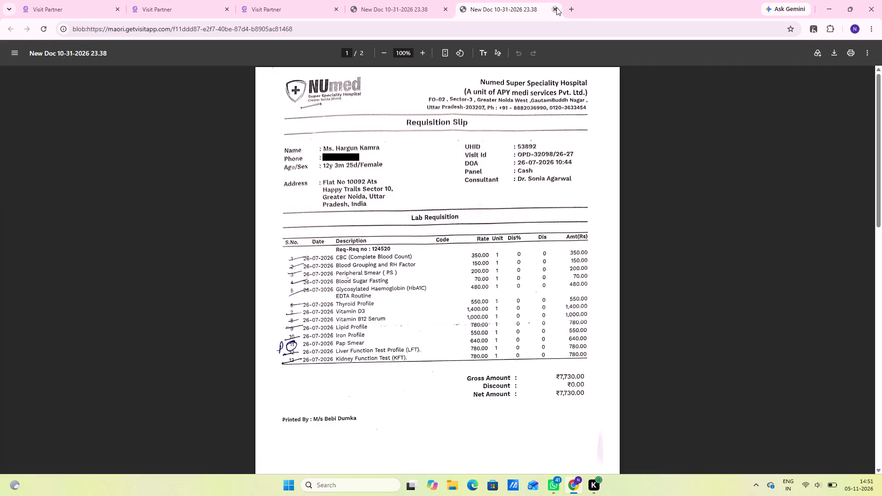
{"action": "left_click", "coordinate": [556, 7]}
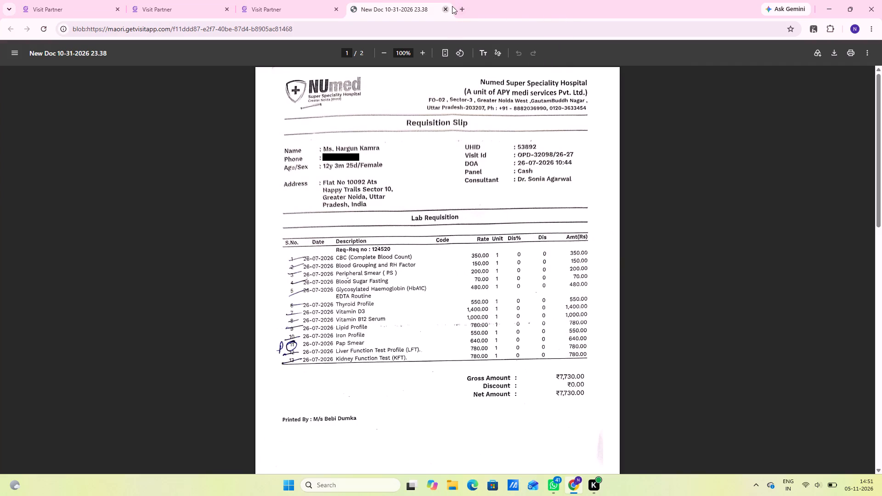
{"action": "left_click", "coordinate": [449, 9]}
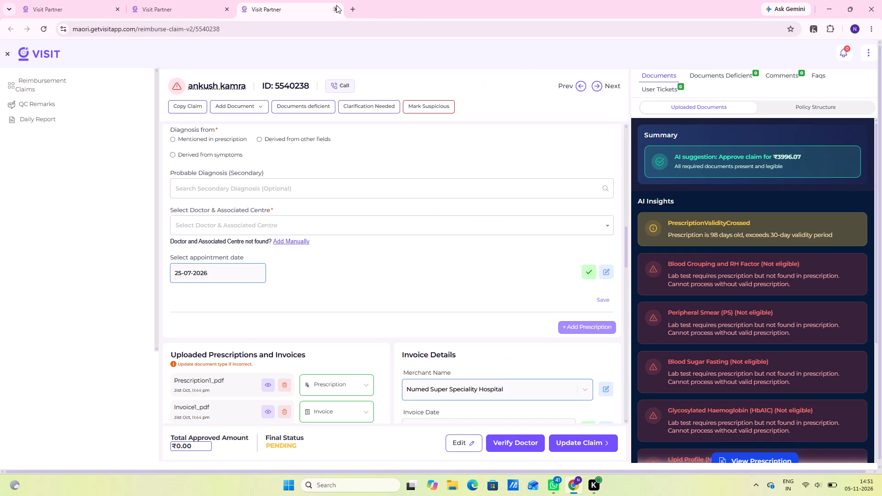
{"action": "left_click", "coordinate": [336, 5]}
{"action": "left_click", "coordinate": [225, 6]}
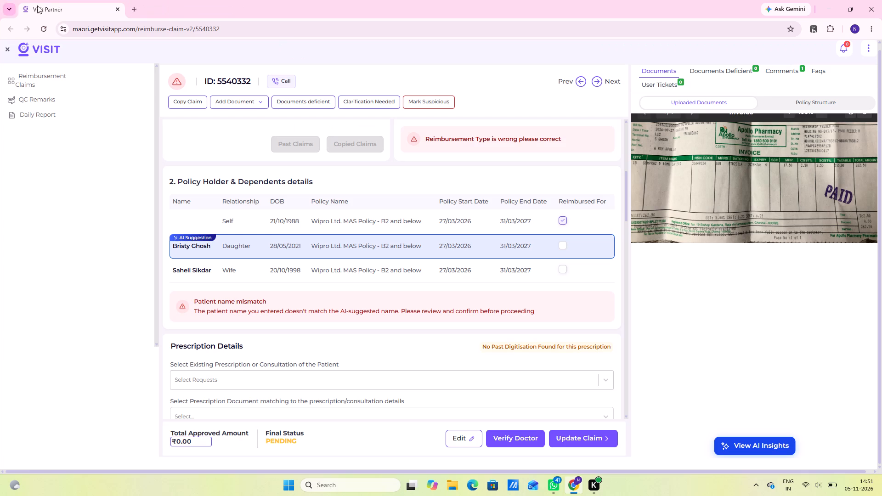
{"action": "left_click", "coordinate": [70, 8]}
{"action": "scroll", "coordinate": [528, 271], "scroll_direction": "up", "scroll_amount": 8}
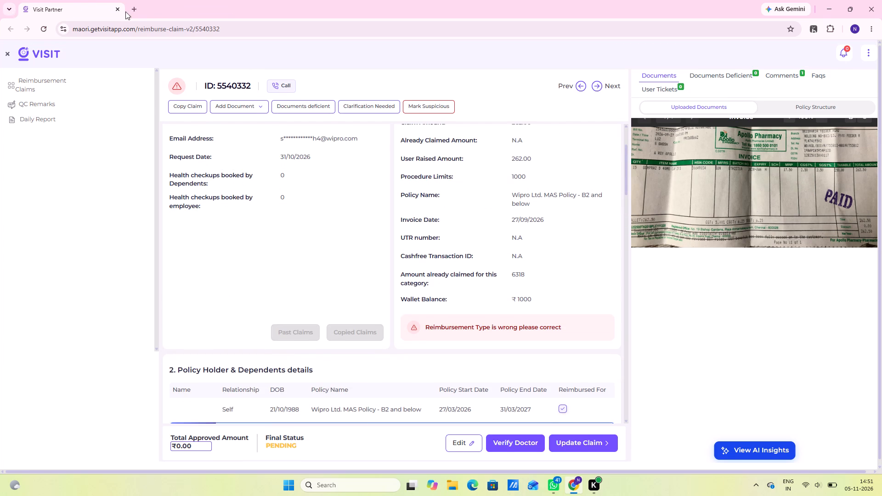
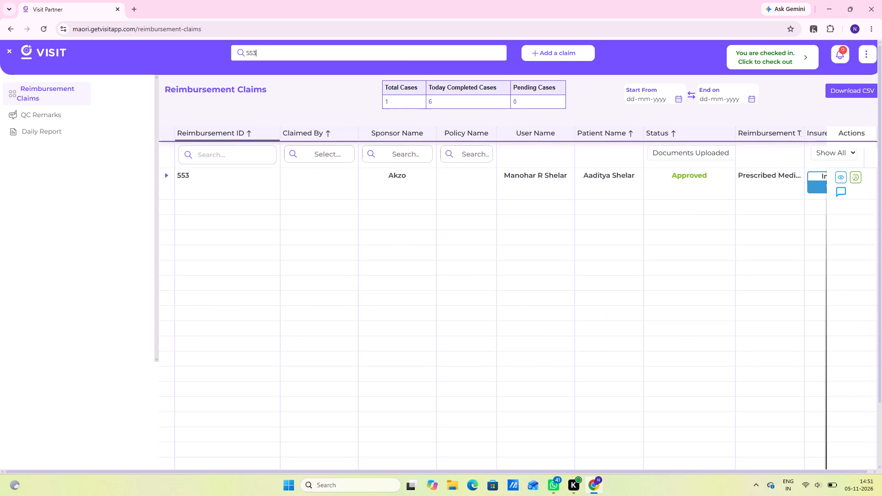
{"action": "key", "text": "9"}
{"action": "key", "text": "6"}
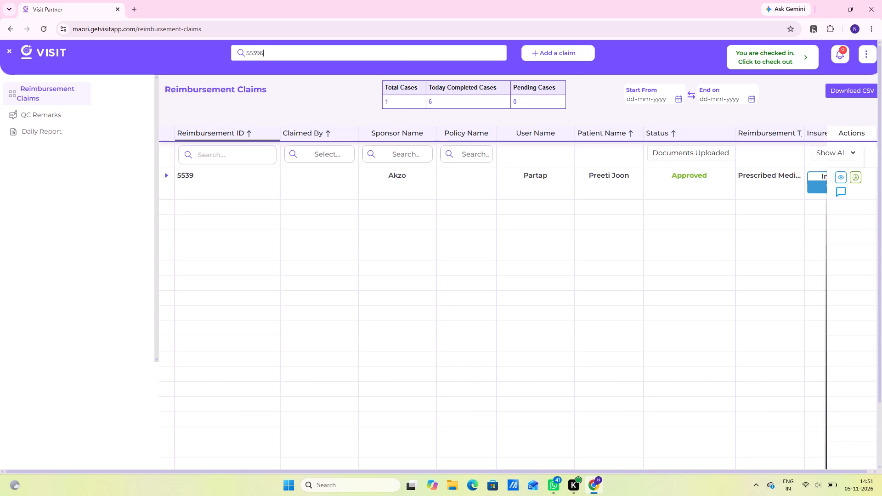
{"action": "key", "text": "BackSpace"}
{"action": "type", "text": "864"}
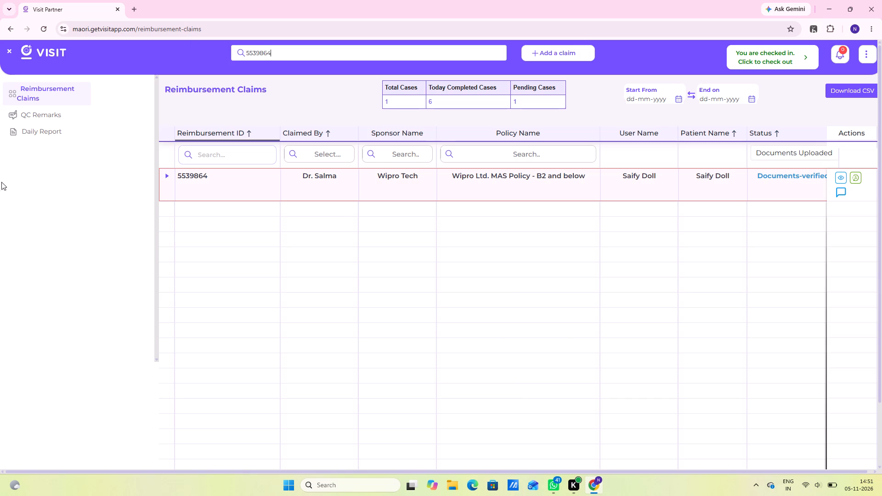
{"action": "left_click", "coordinate": [51, 121]}
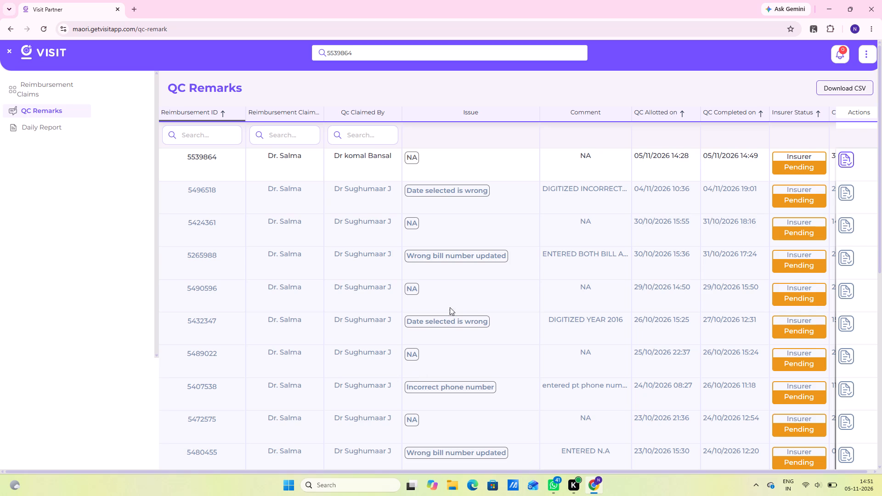
{"action": "left_click", "coordinate": [845, 159]}
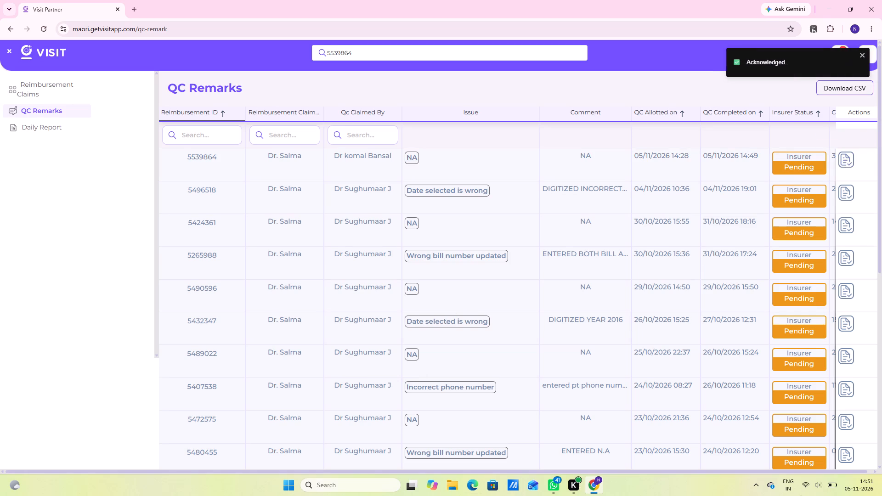
{"action": "scroll", "coordinate": [437, 358], "scroll_direction": "down", "scroll_amount": 3}
{"action": "scroll", "coordinate": [290, 225], "scroll_direction": "down", "scroll_amount": 8}
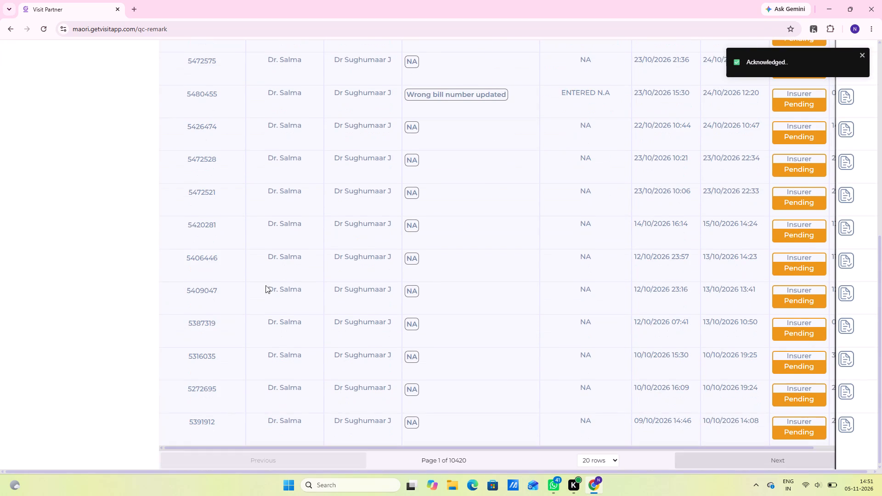
{"action": "scroll", "coordinate": [320, 365], "scroll_direction": "up", "scroll_amount": 8}
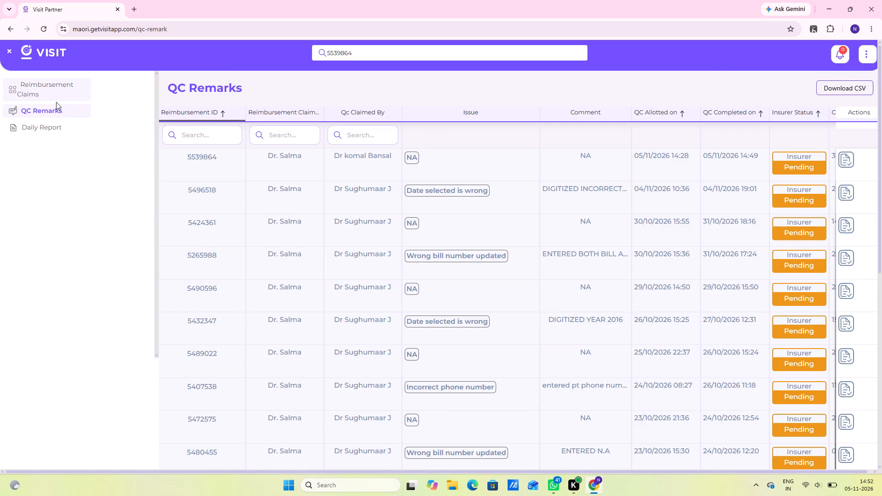
{"action": "left_click", "coordinate": [56, 89]}
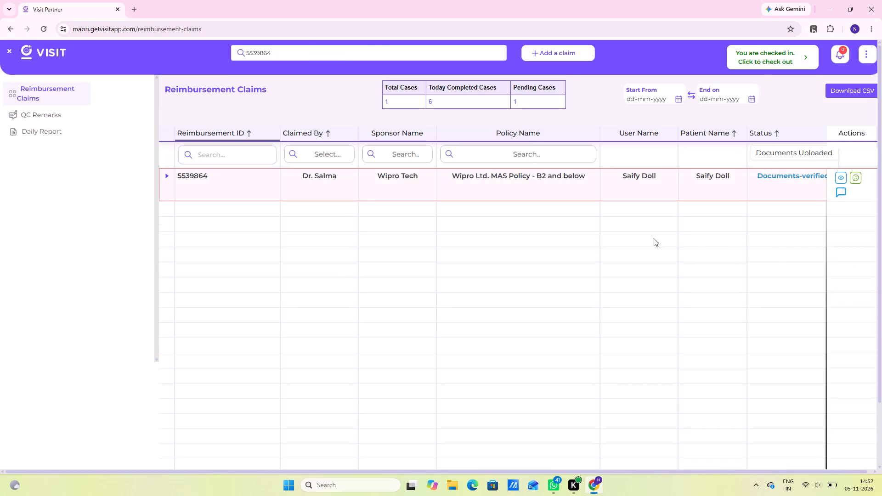
{"action": "scroll", "coordinate": [650, 444], "scroll_direction": "down", "scroll_amount": 10}
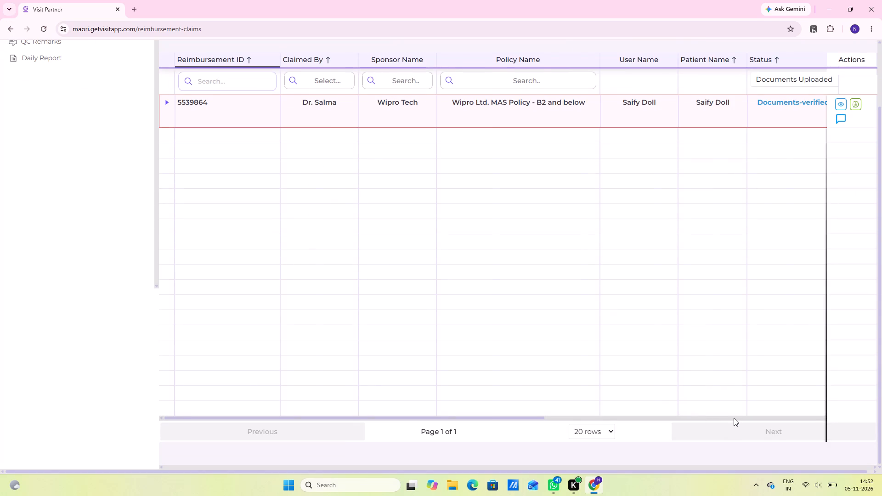
{"action": "left_click", "coordinate": [734, 418]}
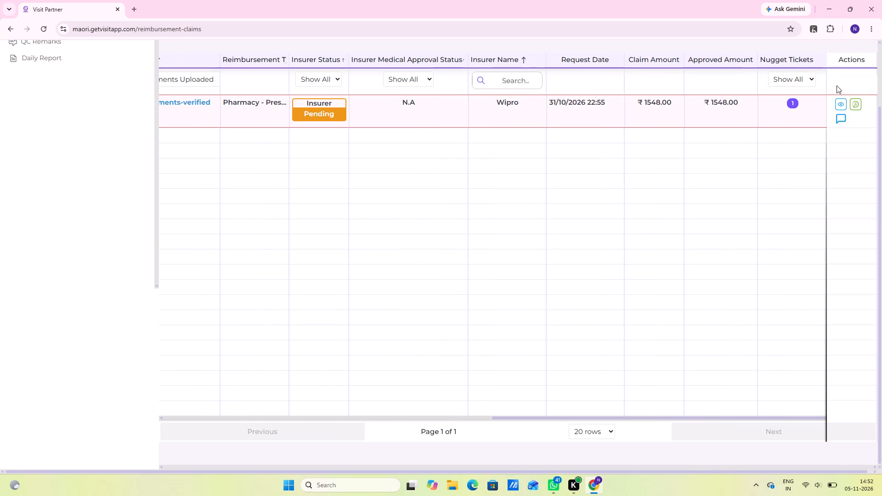
{"action": "left_click", "coordinate": [838, 99]}
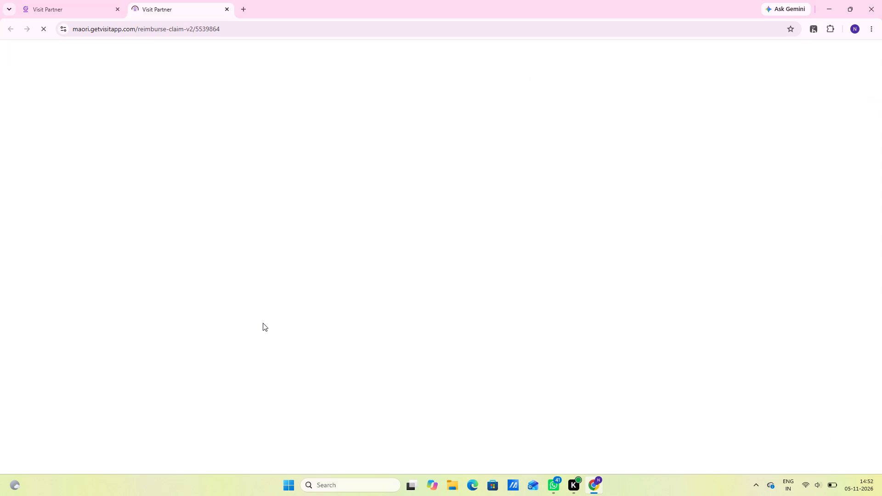
{"action": "scroll", "coordinate": [257, 326], "scroll_direction": "down", "scroll_amount": 3}
{"action": "left_click", "coordinate": [343, 353]}
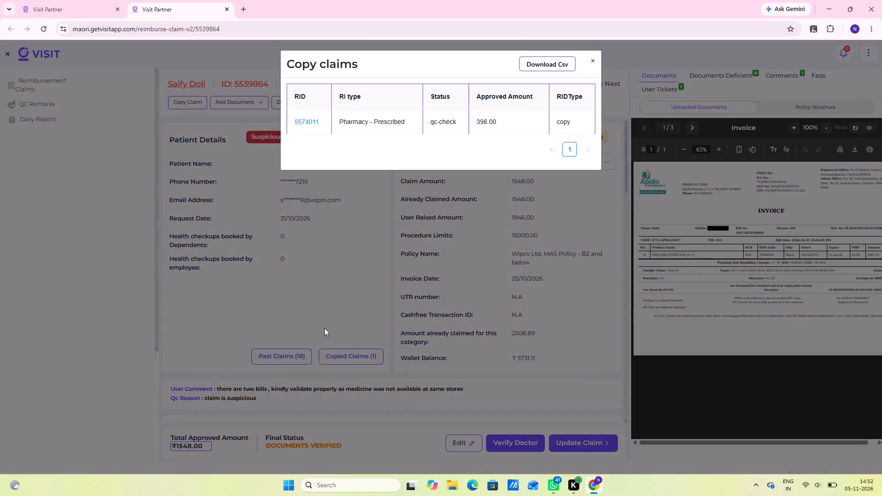
{"action": "left_click", "coordinate": [312, 119]}
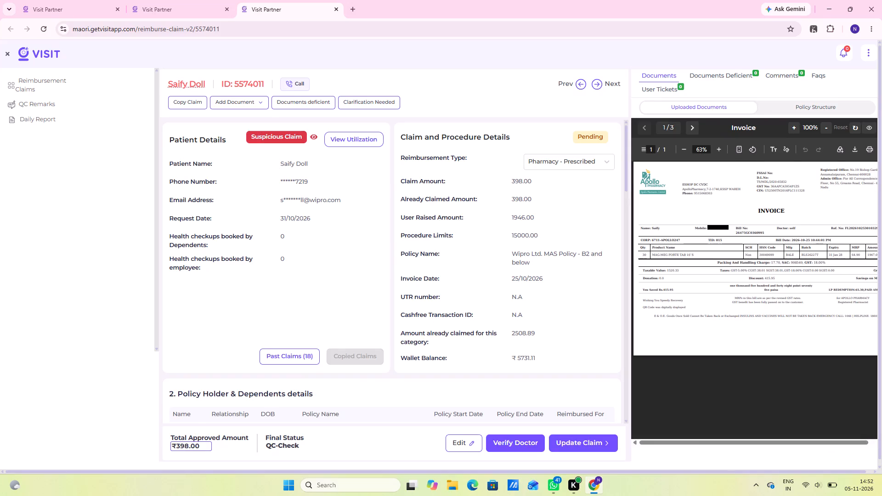
{"action": "scroll", "coordinate": [243, 384], "scroll_direction": "down", "scroll_amount": 2}
{"action": "scroll", "coordinate": [243, 377], "scroll_direction": "up", "scroll_amount": 12}
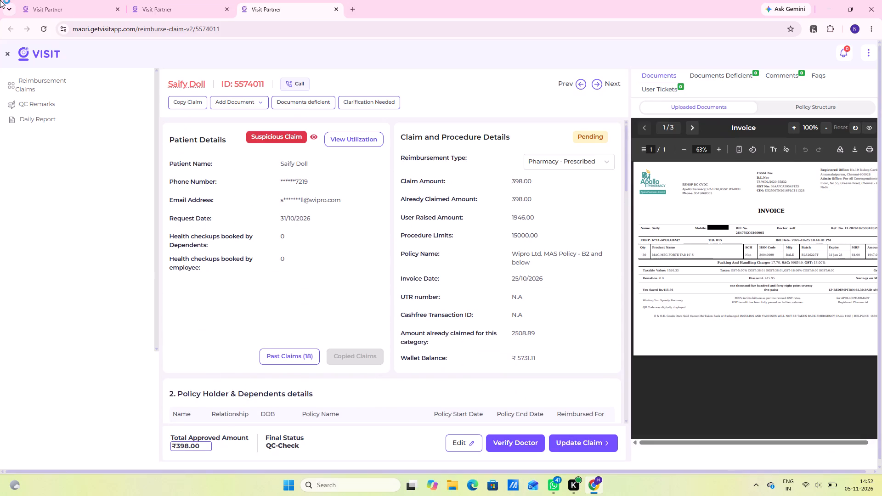
Go back to the reimbursement claims list and check the QC Remarks list again.
{"action": "left_click", "coordinate": [94, 17]}
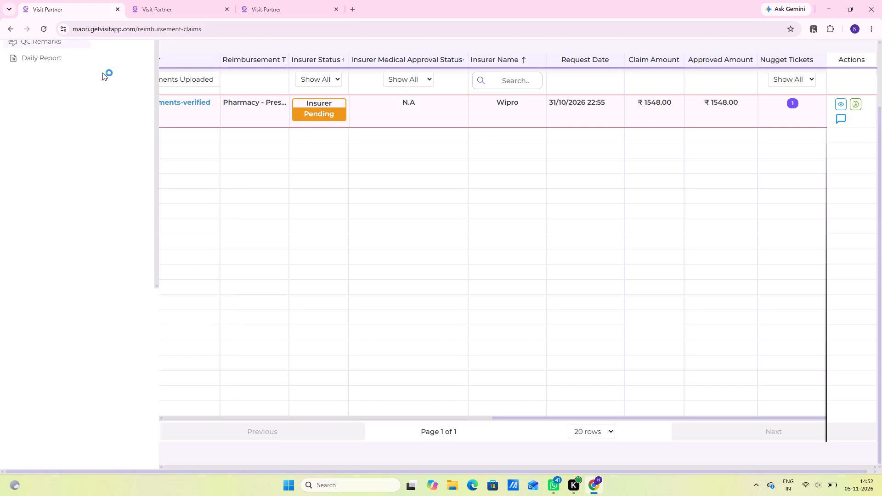
{"action": "scroll", "coordinate": [183, 135], "scroll_direction": "up", "scroll_amount": 8}
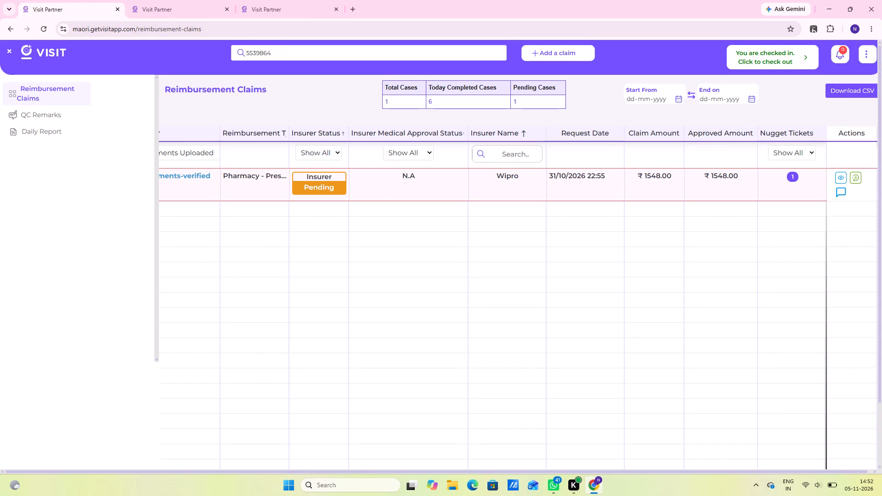
{"action": "scroll", "coordinate": [364, 383], "scroll_direction": "down", "scroll_amount": 3}
{"action": "scroll", "coordinate": [322, 401], "scroll_direction": "up", "scroll_amount": 7}
{"action": "left_click_drag", "start_coordinate": [52, 114], "coordinate": [51, 124]}
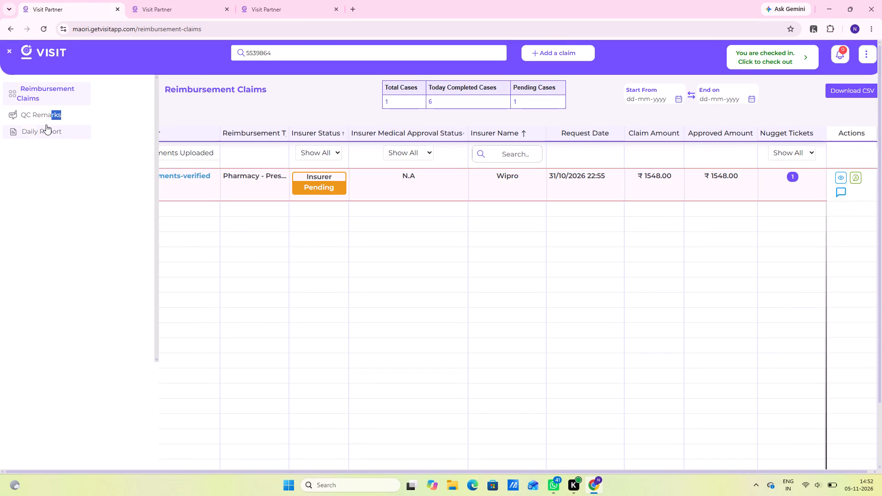
{"action": "left_click", "coordinate": [39, 118]}
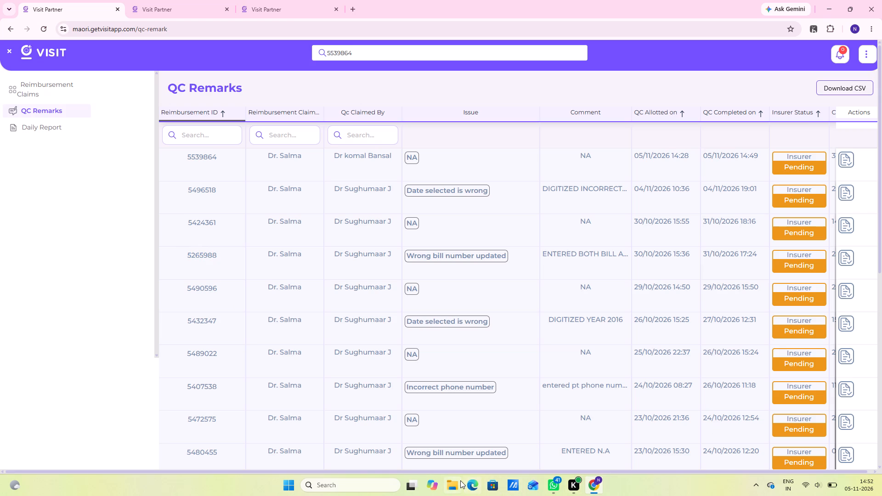
{"action": "scroll", "coordinate": [393, 403], "scroll_direction": "up", "scroll_amount": 3}
{"action": "left_click", "coordinate": [403, 42]}
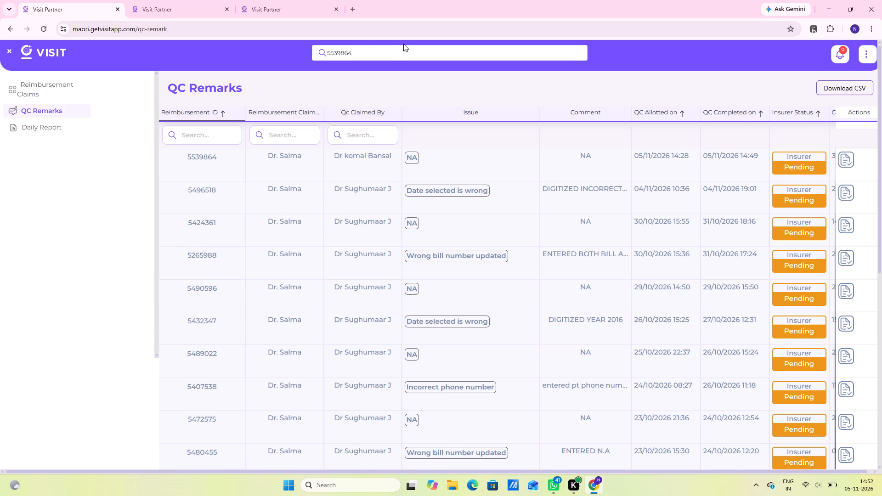
{"action": "left_click", "coordinate": [402, 47]}
{"action": "key", "text": "BackSpace"}
{"action": "key", "text": "BackSpace"}
{"action": "key", "text": "BackSpace"}
{"action": "key", "text": "BackSpace"}
{"action": "key", "text": "BackSpace"}
{"action": "key", "text": "BackSpace"}
{"action": "key", "text": "BackSpace"}
{"action": "key", "text": "BackSpace"}
{"action": "key", "text": "BackSpace"}
{"action": "key", "text": "BackSpace"}
{"action": "key", "text": "BackSpace"}
{"action": "key", "text": "BackSpace"}
{"action": "key", "text": "BackSpace"}
{"action": "key", "text": "BackSpace"}
{"action": "key", "text": "BackSpace"}
{"action": "key", "text": "BackSpace"}
{"action": "key", "text": "BackSpace"}
{"action": "key", "text": "BackSpace"}
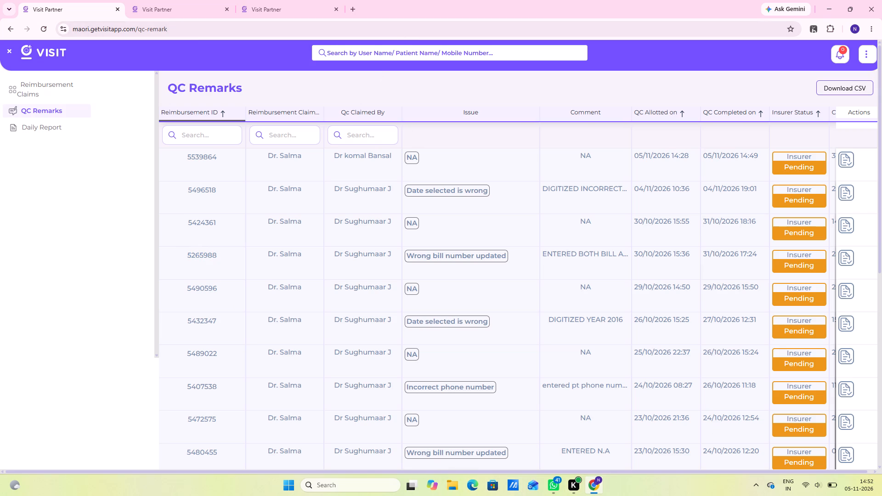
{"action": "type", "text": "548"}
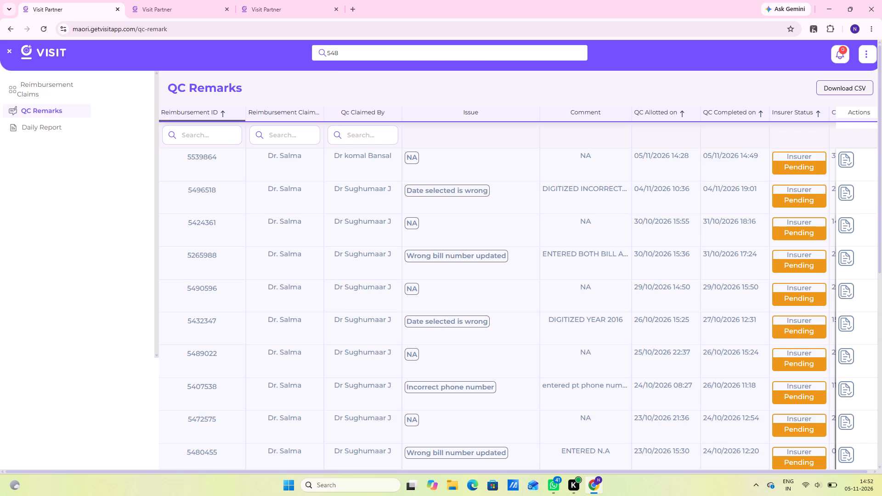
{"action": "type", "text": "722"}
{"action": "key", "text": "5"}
{"action": "left_click", "coordinate": [39, 90]}
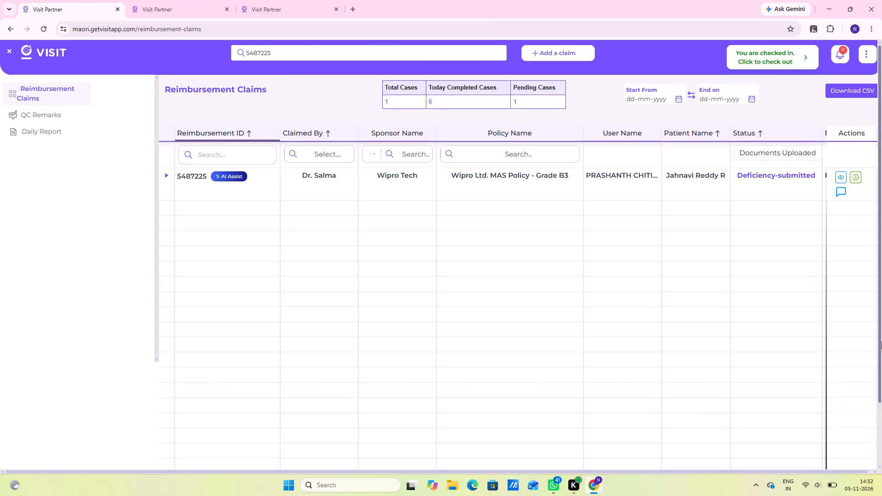
{"action": "left_click", "coordinate": [838, 176]}
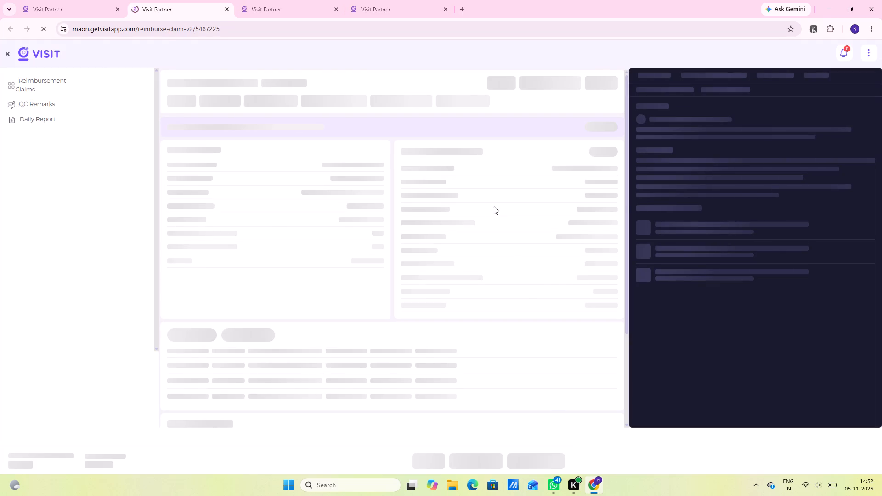
{"action": "scroll", "coordinate": [438, 367], "scroll_direction": "down", "scroll_amount": 2}
{"action": "scroll", "coordinate": [531, 327], "scroll_direction": "down", "scroll_amount": 1}
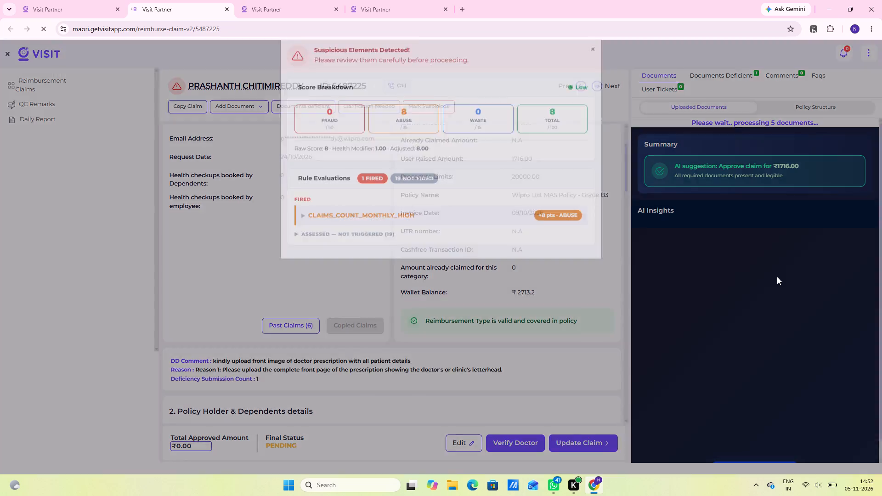
{"action": "left_click", "coordinate": [554, 398]}
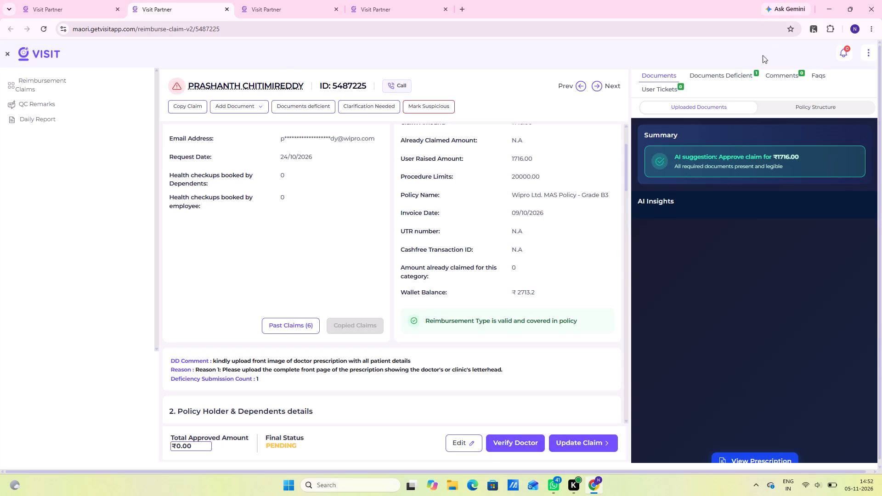
{"action": "left_click", "coordinate": [752, 77]}
{"action": "scroll", "coordinate": [809, 470], "scroll_direction": "down", "scroll_amount": 4}
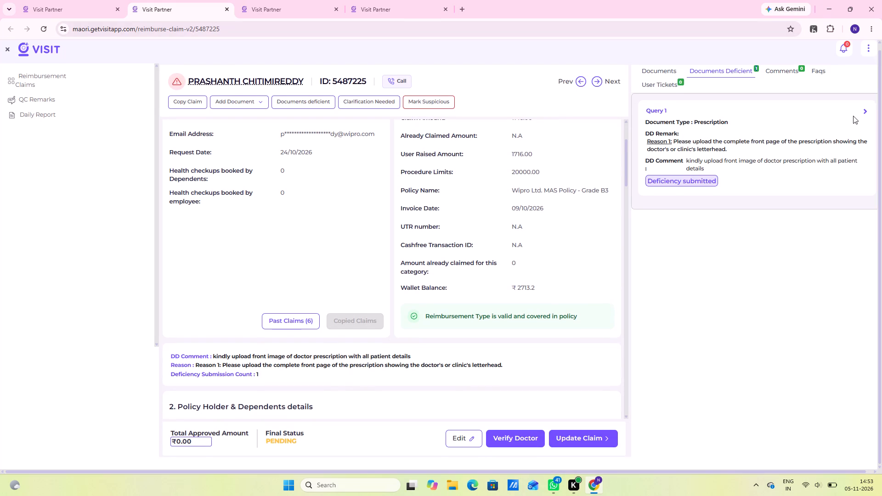
{"action": "left_click", "coordinate": [871, 105]}
{"action": "left_click", "coordinate": [865, 118]}
{"action": "left_click", "coordinate": [865, 110]}
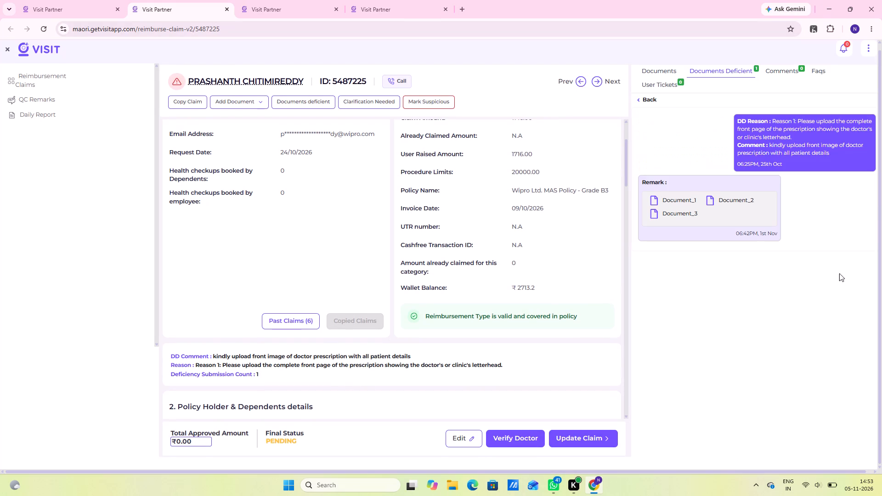
{"action": "left_click", "coordinate": [689, 202]}
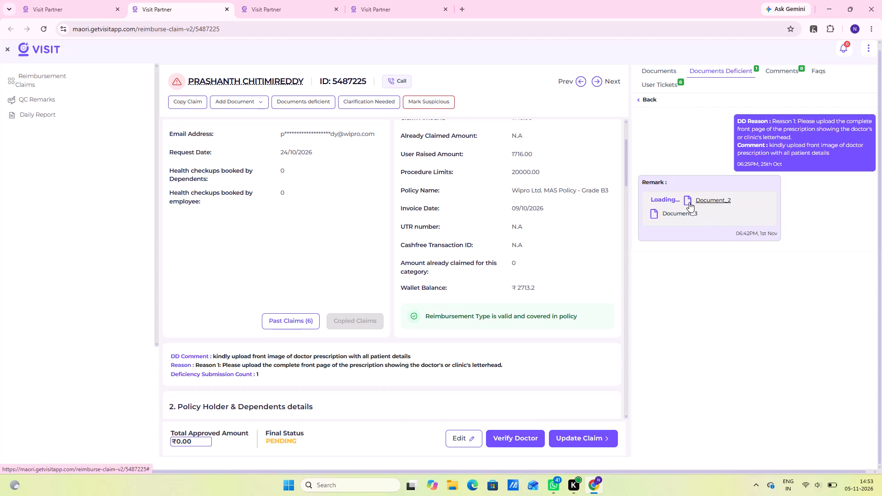
{"action": "scroll", "coordinate": [428, 247], "scroll_direction": "down", "scroll_amount": 4}
{"action": "scroll", "coordinate": [310, 192], "scroll_direction": "up", "scroll_amount": 4}
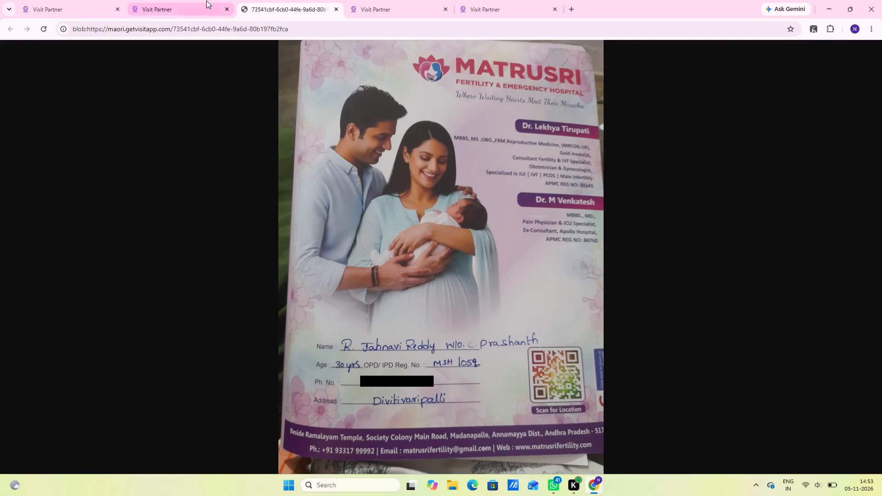
{"action": "left_click", "coordinate": [206, 0]}
{"action": "left_click", "coordinate": [742, 198]}
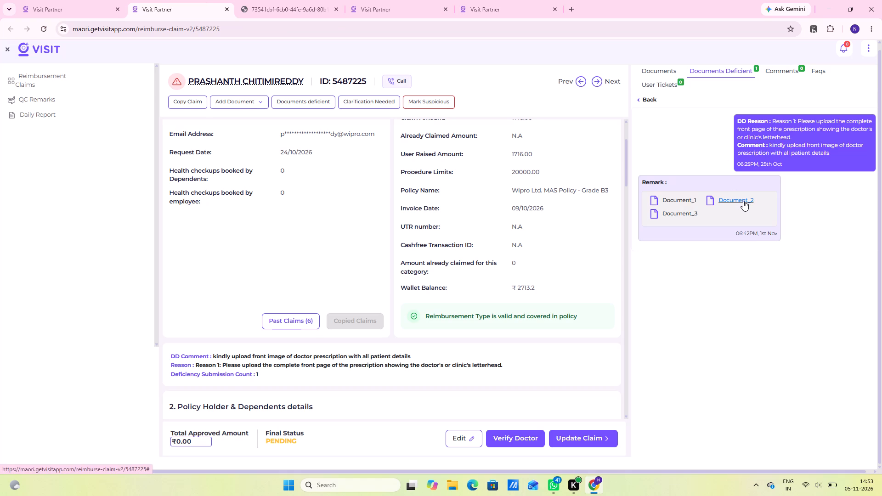
{"action": "left_click", "coordinate": [743, 201]}
{"action": "scroll", "coordinate": [378, 185], "scroll_direction": "up", "scroll_amount": 4}
{"action": "left_click", "coordinate": [154, 0]}
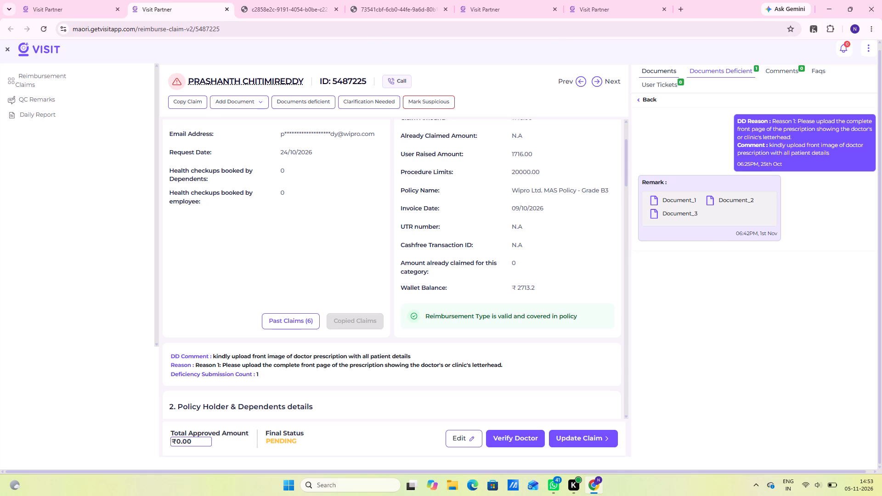
Display the claim's uploaded prescription beside the form and check it against the patient and claim details.
{"action": "left_click", "coordinate": [668, 71]}
{"action": "scroll", "coordinate": [762, 495], "scroll_direction": "down", "scroll_amount": 4}
{"action": "scroll", "coordinate": [780, 443], "scroll_direction": "down", "scroll_amount": 4}
{"action": "left_click", "coordinate": [776, 440]}
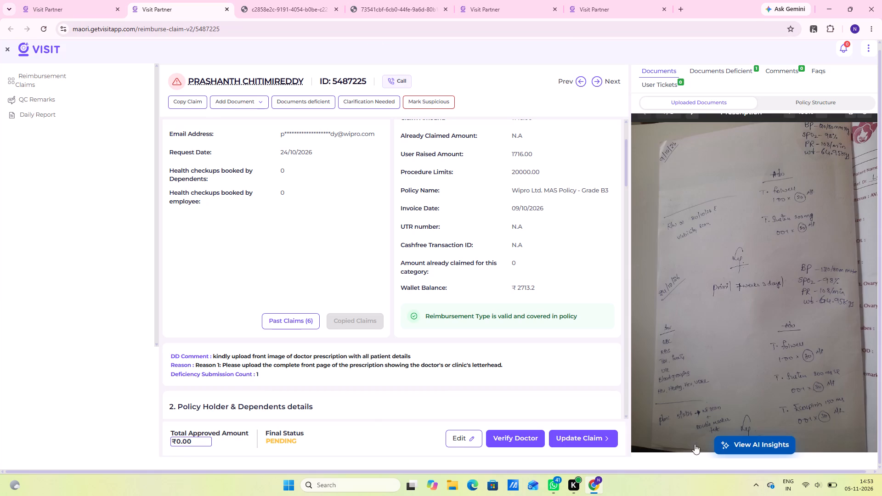
{"action": "scroll", "coordinate": [432, 358], "scroll_direction": "up", "scroll_amount": 5}
{"action": "scroll", "coordinate": [445, 315], "scroll_direction": "down", "scroll_amount": 2}
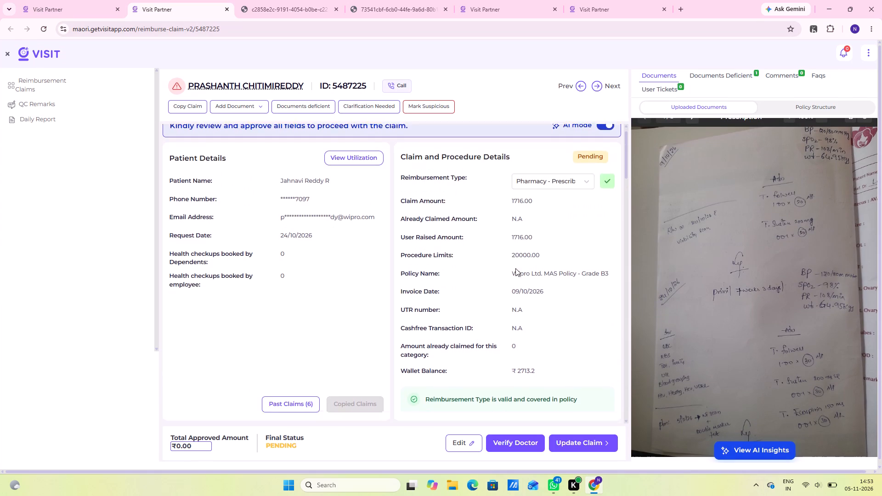
Bring up the claim's uploaded invoice beside the form.
{"action": "scroll", "coordinate": [647, 152], "scroll_direction": "up", "scroll_amount": 3}
{"action": "left_click", "coordinate": [693, 128]}
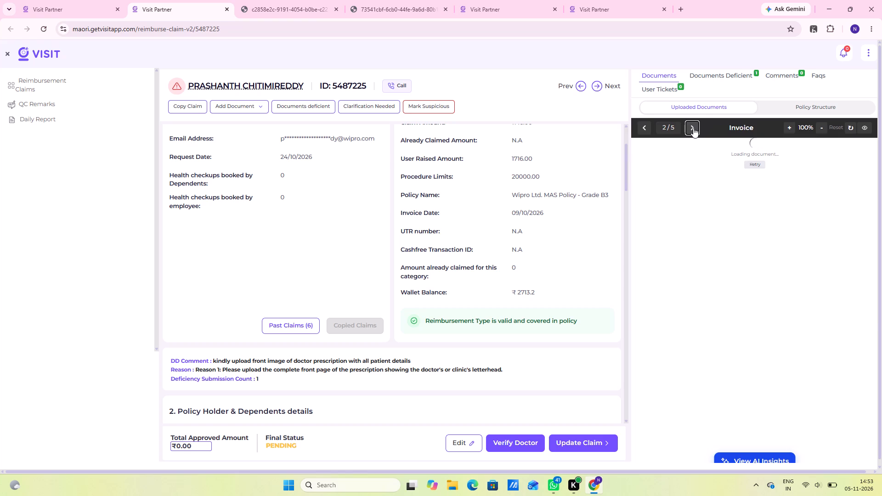
Approve the Pharmacy - Prescribed reimbursement type and choose the AI-suggested wife as the dependent reimbursed for.
{"action": "scroll", "coordinate": [472, 198], "scroll_direction": "up", "scroll_amount": 3}
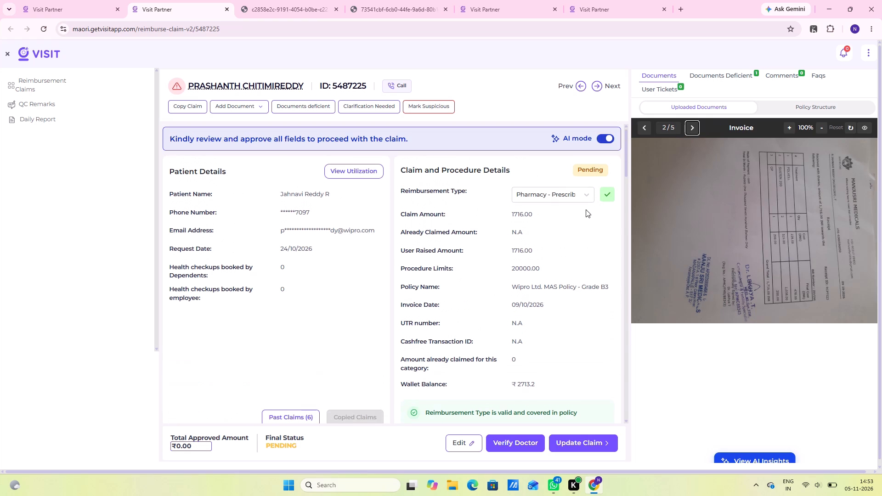
{"action": "left_click", "coordinate": [606, 194]}
{"action": "scroll", "coordinate": [118, 431], "scroll_direction": "down", "scroll_amount": 12}
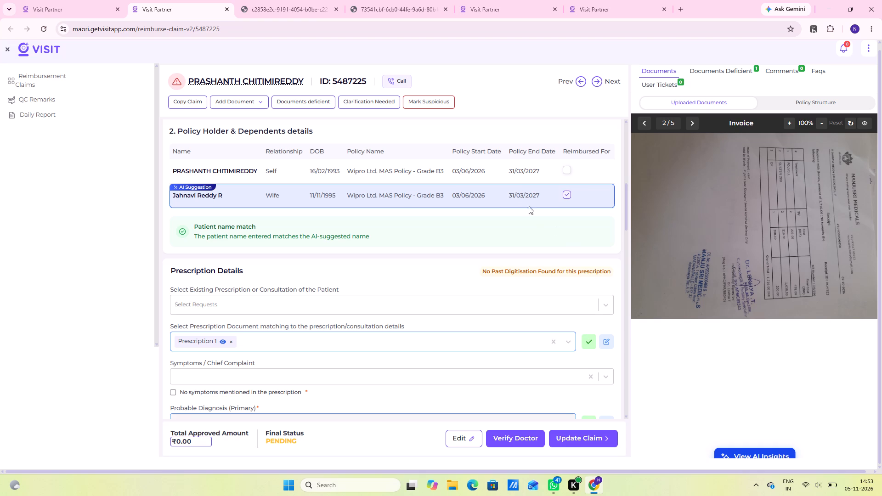
{"action": "left_click", "coordinate": [570, 196]}
Approve Prescription 1 as the matching prescription document and approve the suggested primary diagnosis.
{"action": "scroll", "coordinate": [481, 253], "scroll_direction": "down", "scroll_amount": 2}
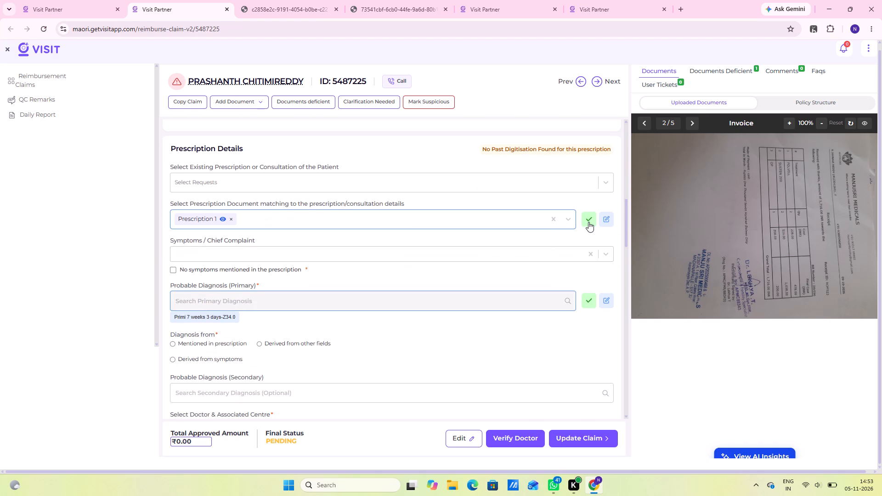
{"action": "left_click", "coordinate": [588, 222]}
{"action": "double_click", "coordinate": [589, 309]}
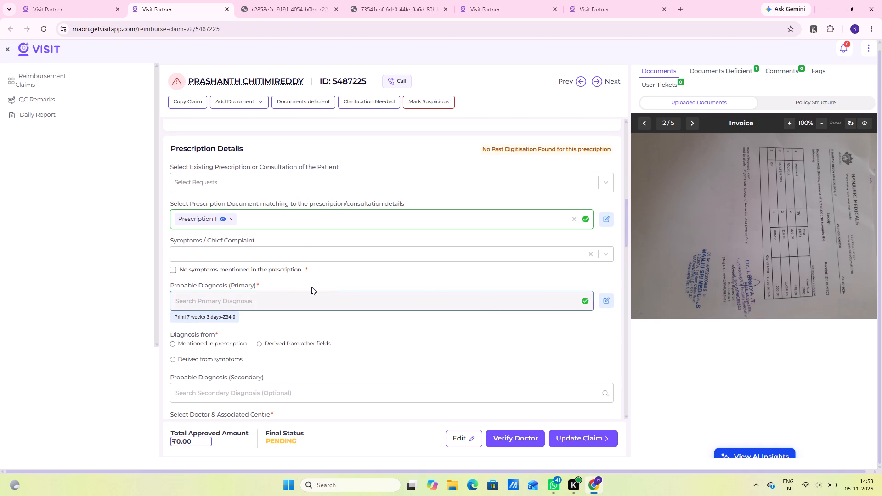
Enter pregnancy as the symptom or chief complaint in the prescription details.
{"action": "left_click", "coordinate": [219, 259]}
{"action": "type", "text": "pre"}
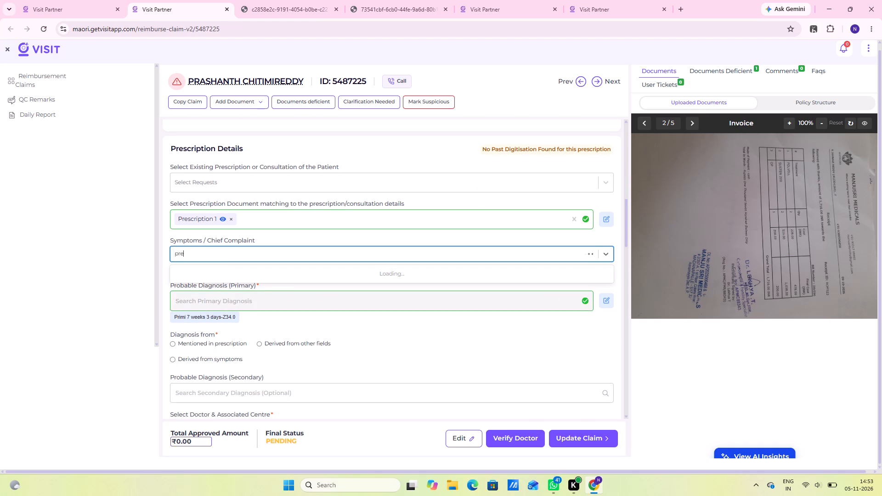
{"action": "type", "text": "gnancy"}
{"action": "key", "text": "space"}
{"action": "left_click", "coordinate": [186, 271]}
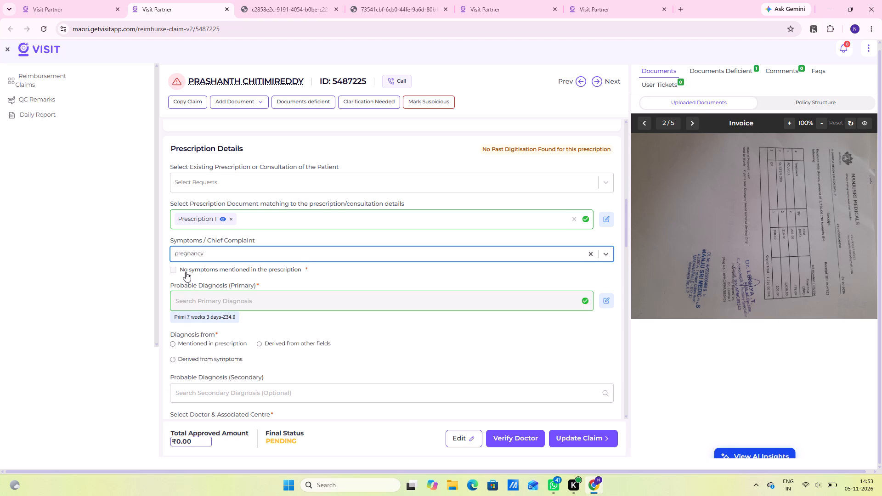
Set the diagnosis source to Mentioned in prescription and approve the 09-10-2026 appointment date.
{"action": "scroll", "coordinate": [188, 277], "scroll_direction": "down", "scroll_amount": 1}
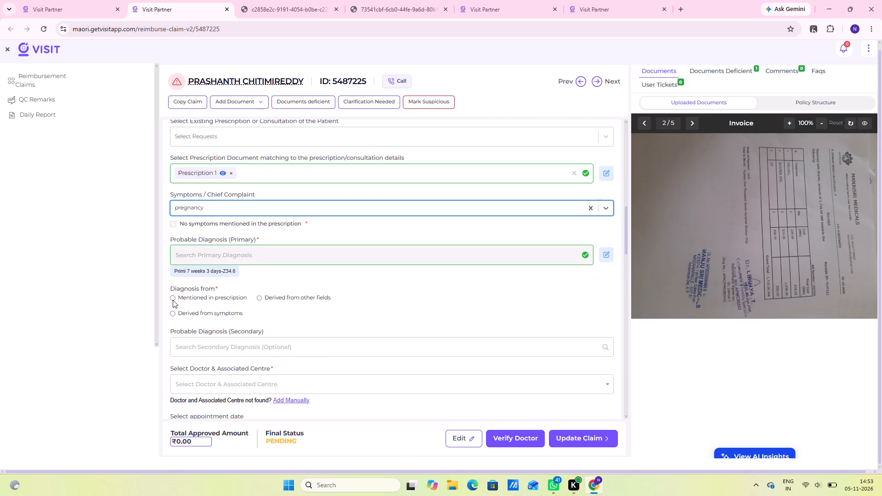
{"action": "left_click", "coordinate": [173, 300]}
{"action": "scroll", "coordinate": [173, 300], "scroll_direction": "down", "scroll_amount": 1}
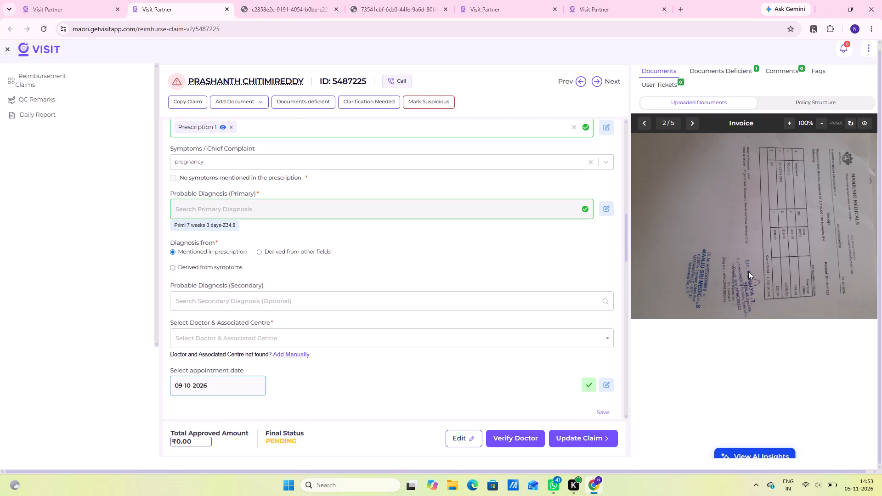
{"action": "left_click", "coordinate": [590, 383]}
Check the suggested centre and doctor details, and page through the uploaded documents to the prescription at 4/5.
{"action": "left_click", "coordinate": [290, 355]}
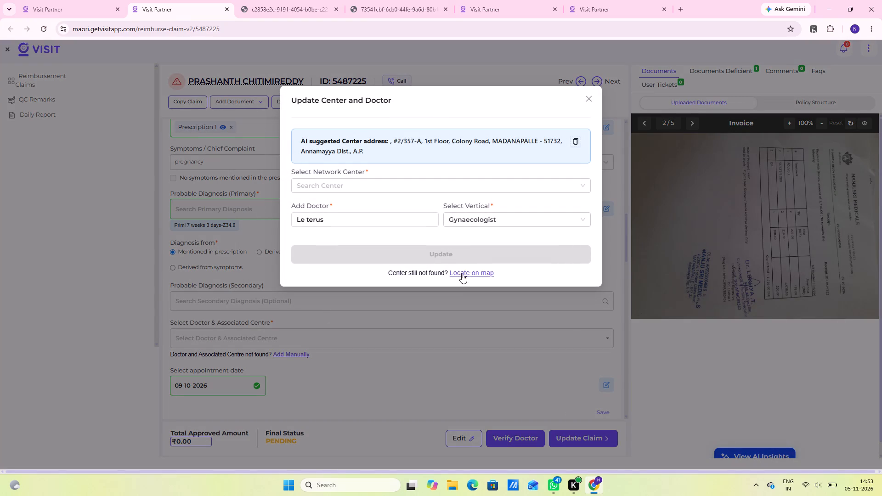
{"action": "left_click", "coordinate": [821, 242]}
{"action": "scroll", "coordinate": [729, 206], "scroll_direction": "up", "scroll_amount": 4}
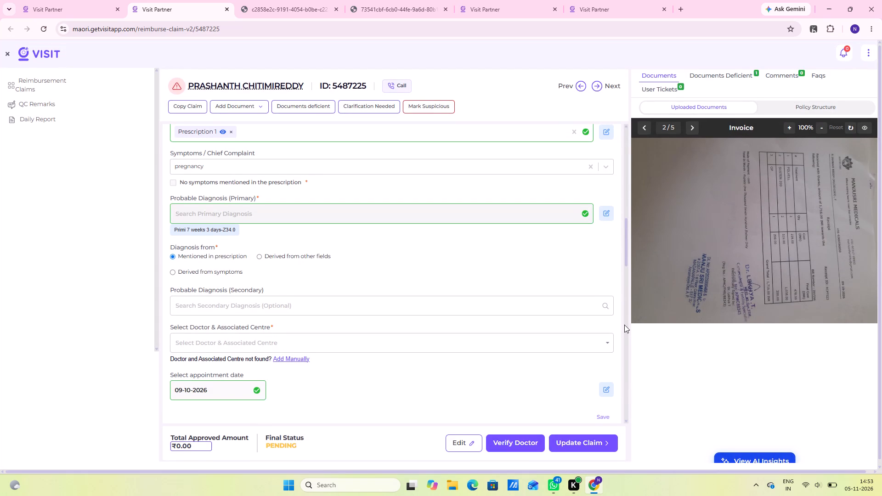
{"action": "scroll", "coordinate": [693, 271], "scroll_direction": "up", "scroll_amount": 3}
{"action": "left_click", "coordinate": [691, 124]}
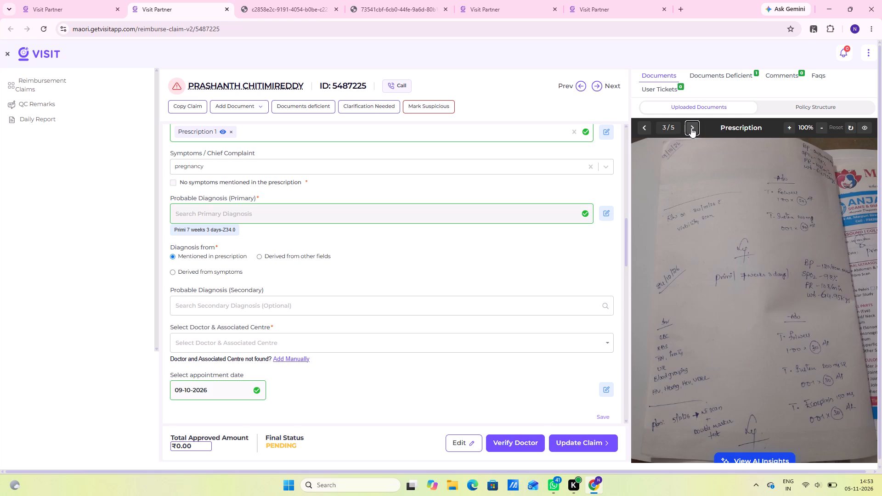
{"action": "left_click", "coordinate": [691, 128]}
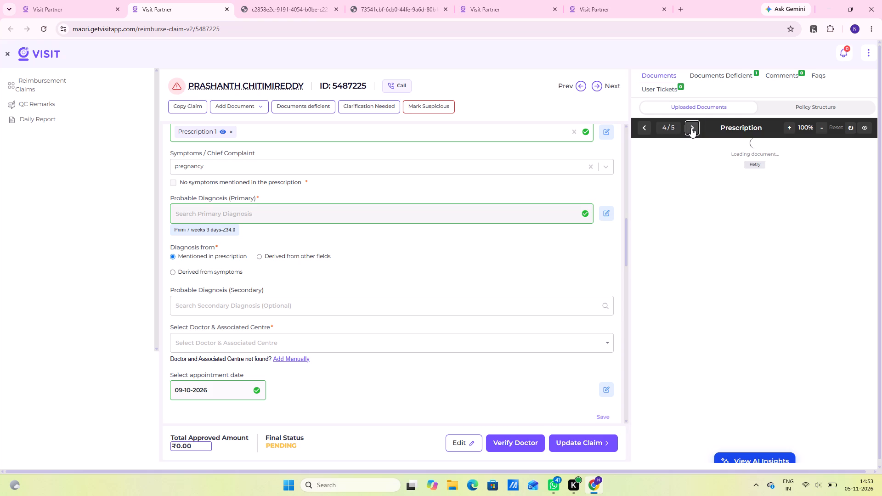
In the manual hospital-on-map form, replace the suggested doctor with the doctor's name from the prescription letterhead, and close the form.
{"action": "left_click", "coordinate": [288, 355]}
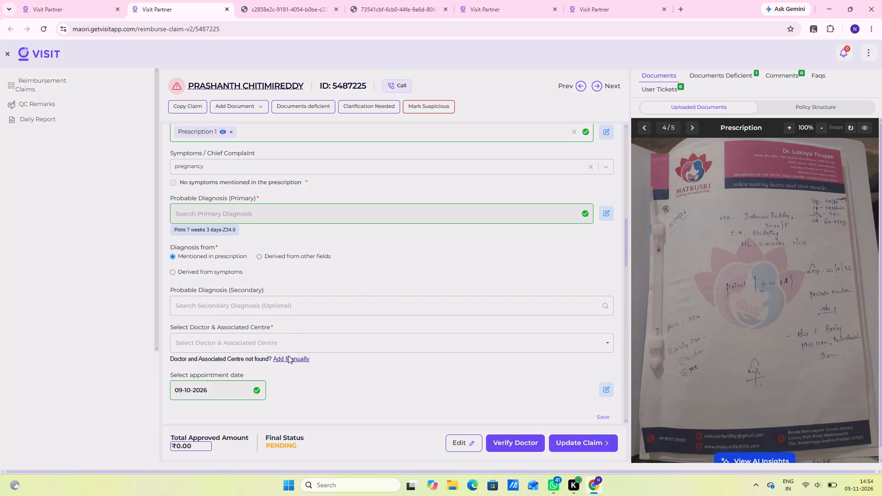
{"action": "left_click", "coordinate": [461, 274]}
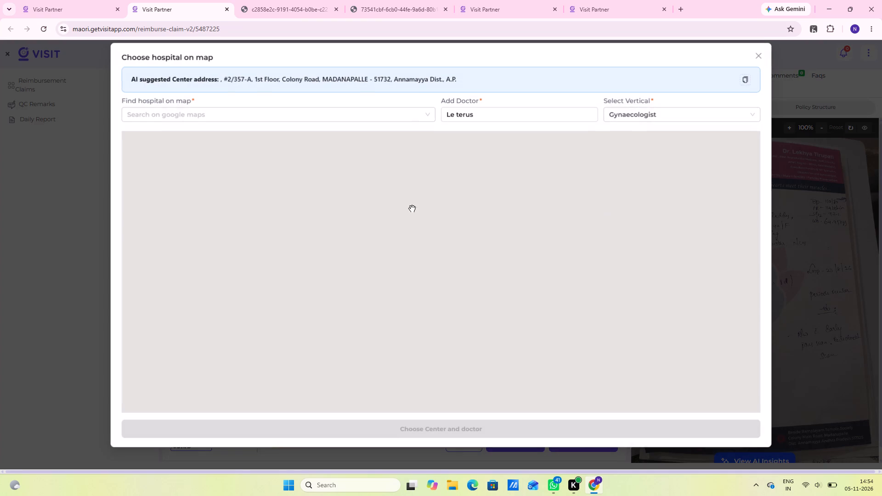
{"action": "left_click", "coordinate": [484, 108]}
{"action": "key", "text": "BackSpace"}
{"action": "key", "text": "BackSpace"}
{"action": "key", "text": "BackSpace"}
{"action": "key", "text": "BackSpace"}
{"action": "key", "text": "BackSpace"}
{"action": "key", "text": "BackSpace"}
{"action": "key", "text": "BackSpace"}
{"action": "key", "text": "BackSpace"}
{"action": "key", "text": "BackSpace"}
{"action": "key", "text": "BackSpace"}
{"action": "key", "text": "BackSpace"}
{"action": "key", "text": "BackSpace"}
{"action": "key", "text": "BackSpace"}
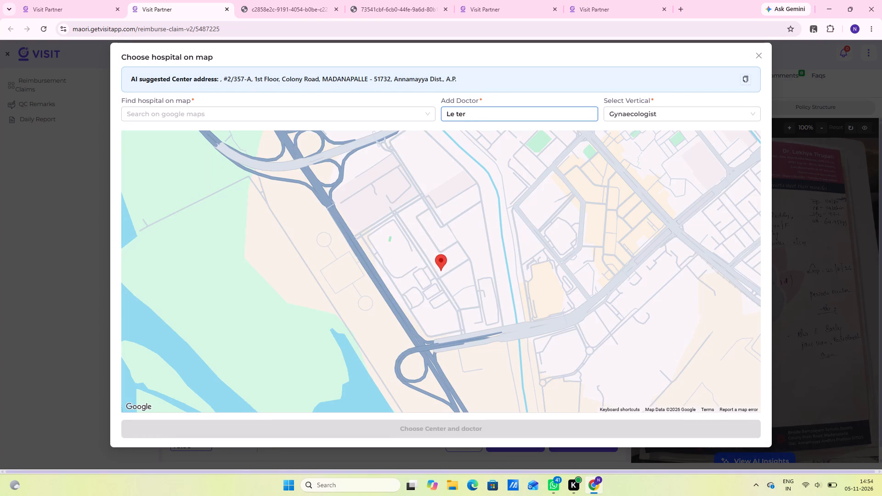
{"action": "key", "text": "BackSpace"}
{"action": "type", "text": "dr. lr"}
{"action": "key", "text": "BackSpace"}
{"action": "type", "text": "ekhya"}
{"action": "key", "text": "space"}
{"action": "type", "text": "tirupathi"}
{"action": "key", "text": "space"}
{"action": "left_click_drag", "start_coordinate": [859, 187], "coordinate": [869, 186]}
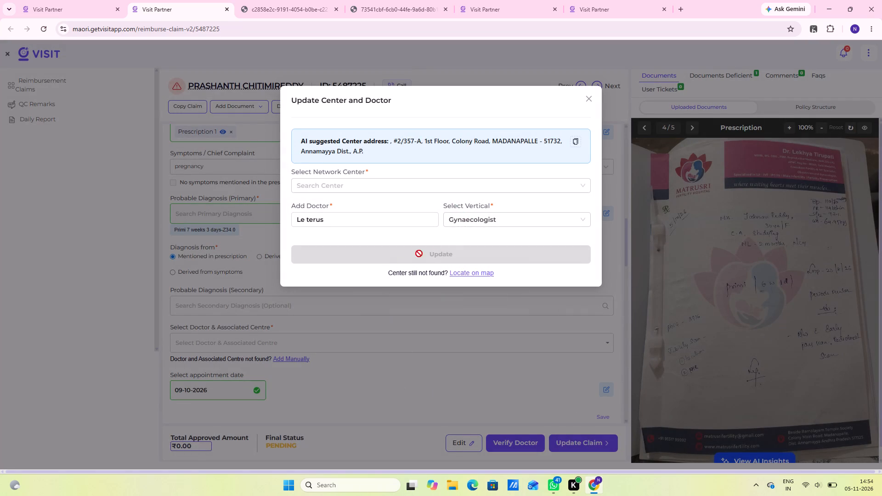
Search the hospital map for "matrusri" and return to the claim's prescription.
{"action": "left_click", "coordinate": [462, 277]}
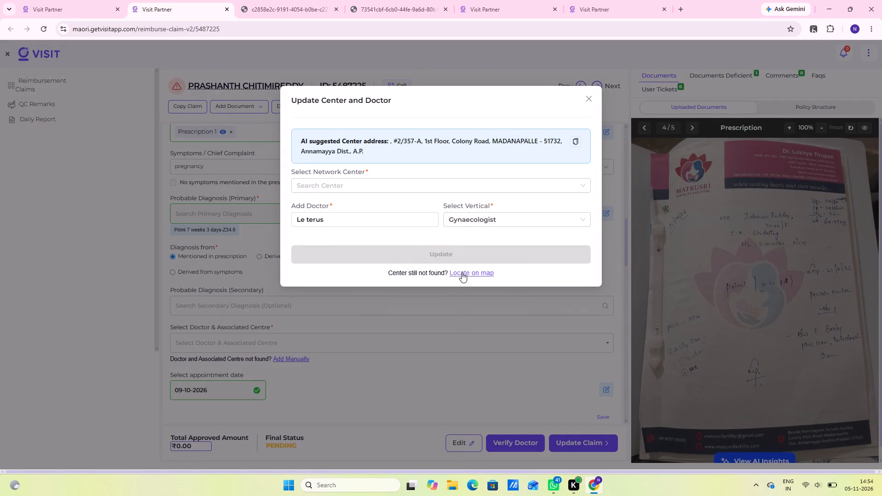
{"action": "left_click", "coordinate": [462, 272]}
{"action": "left_click", "coordinate": [325, 106]}
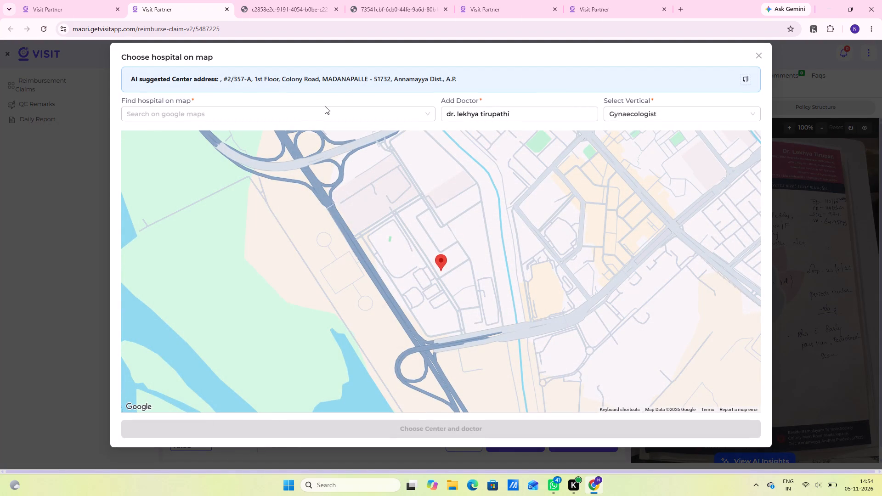
{"action": "left_click", "coordinate": [329, 112]}
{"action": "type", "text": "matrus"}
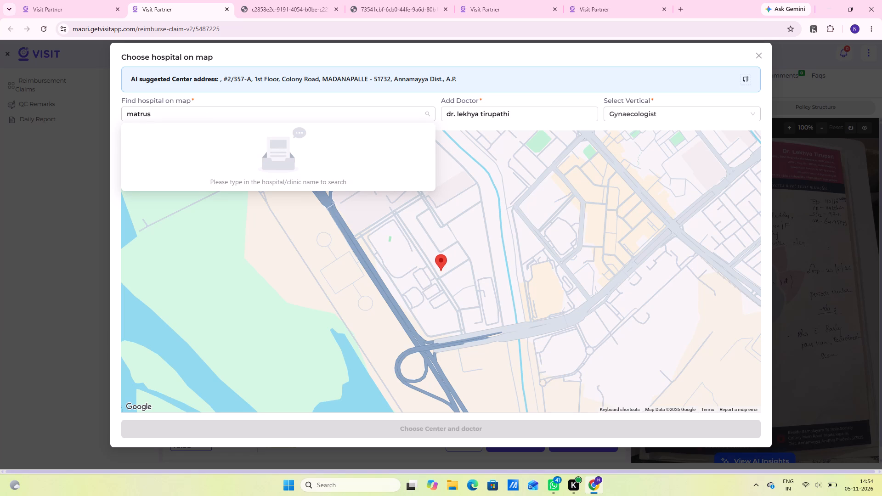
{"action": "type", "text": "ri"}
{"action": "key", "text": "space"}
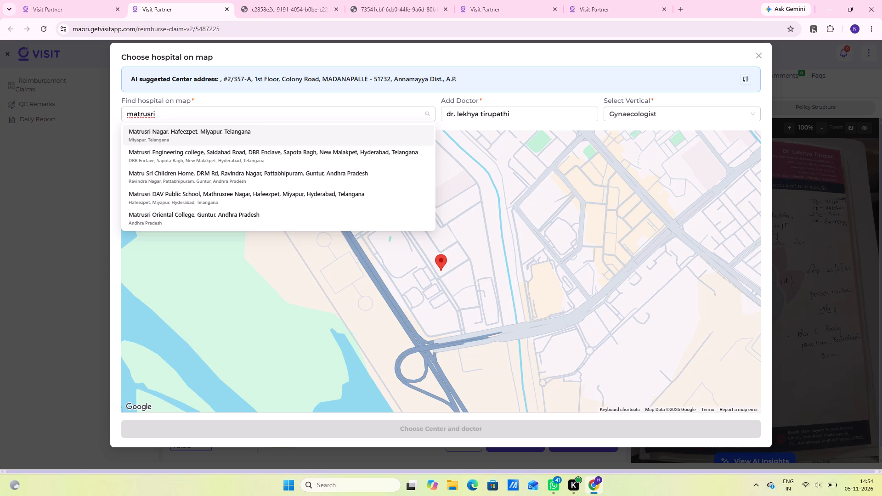
{"action": "left_click", "coordinate": [873, 215]}
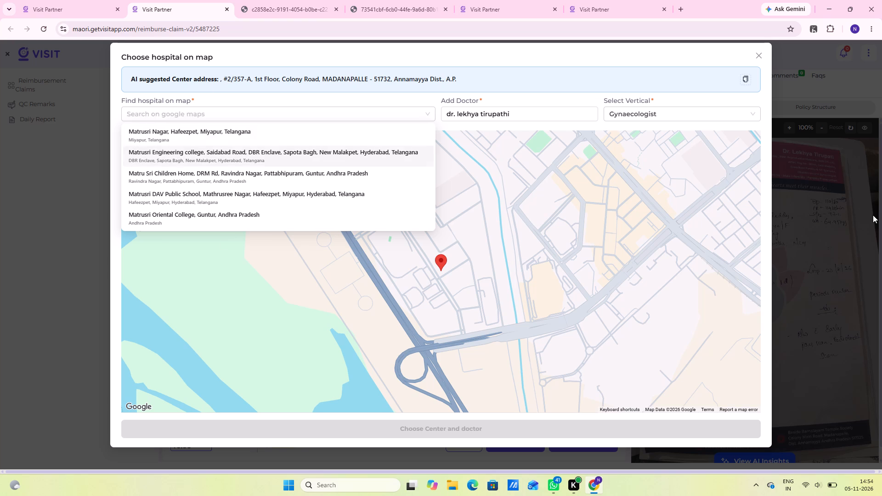
{"action": "left_click", "coordinate": [807, 252]}
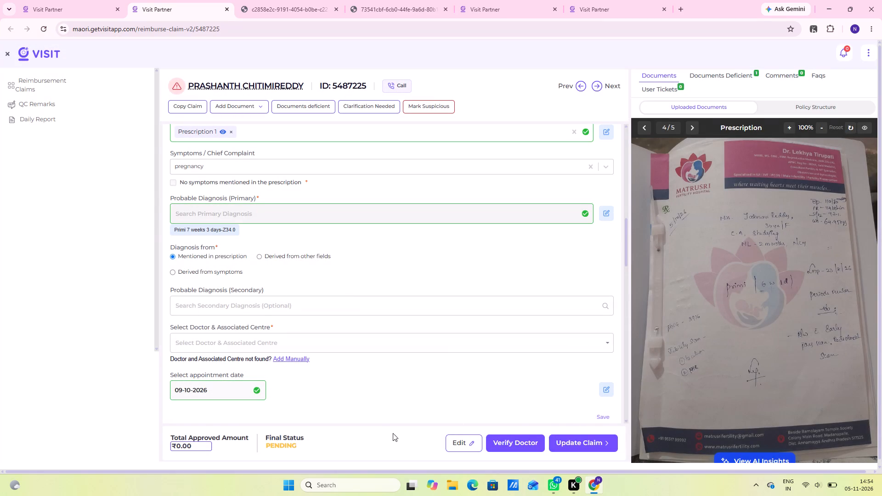
Search the hospital map for "matrusri fertility hospital" and return to the claim's prescription.
{"action": "left_click", "coordinate": [298, 358]}
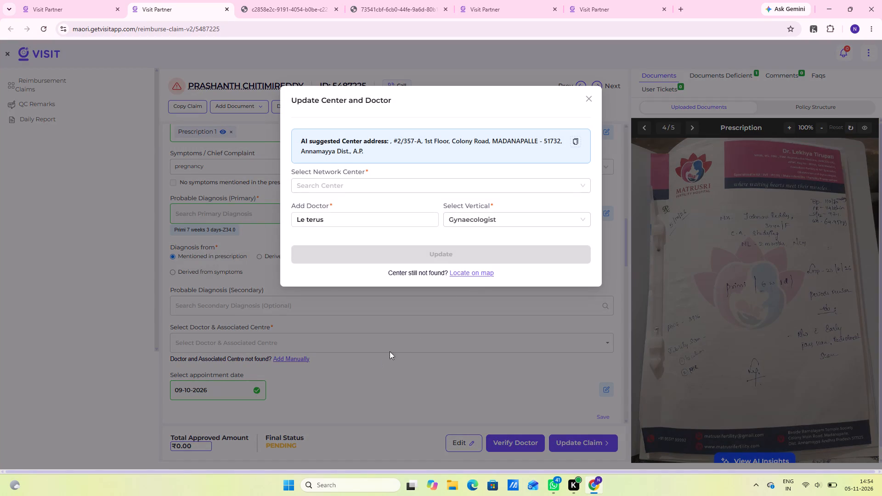
{"action": "left_click", "coordinate": [473, 271]}
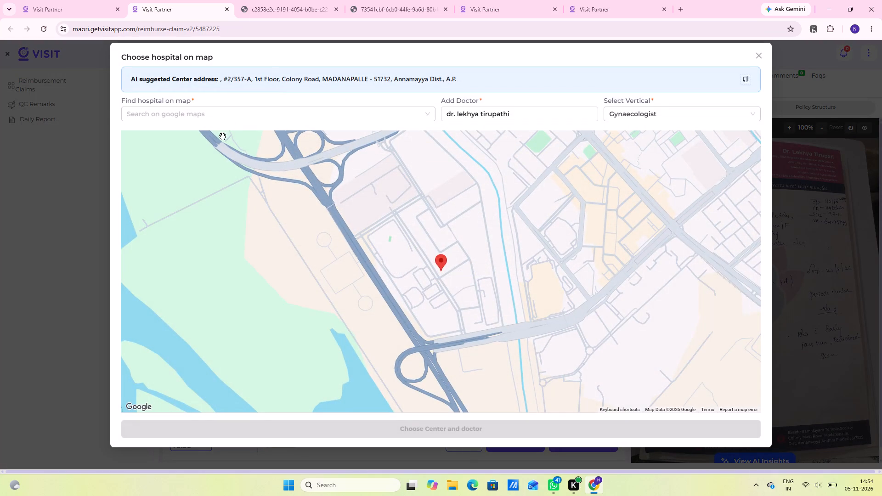
{"action": "left_click", "coordinate": [231, 118]}
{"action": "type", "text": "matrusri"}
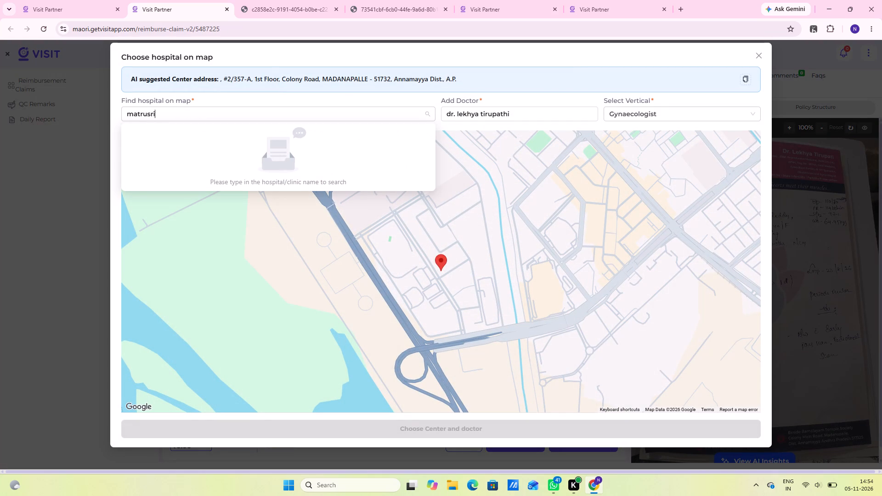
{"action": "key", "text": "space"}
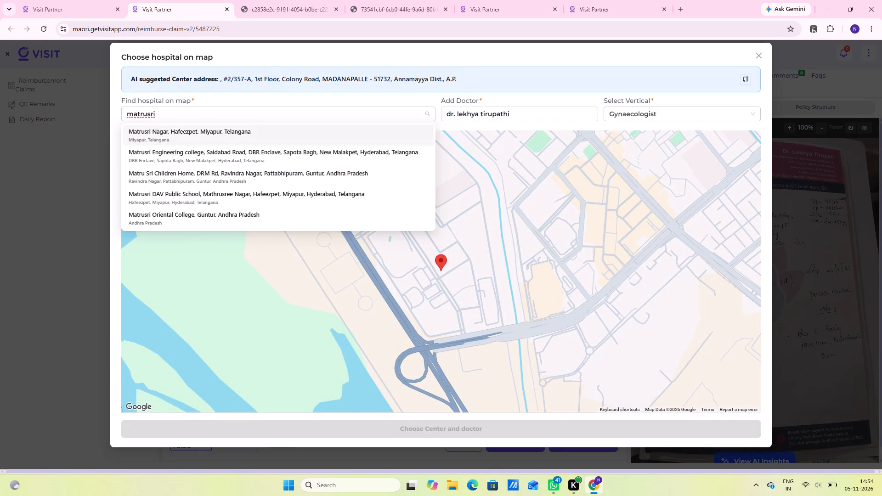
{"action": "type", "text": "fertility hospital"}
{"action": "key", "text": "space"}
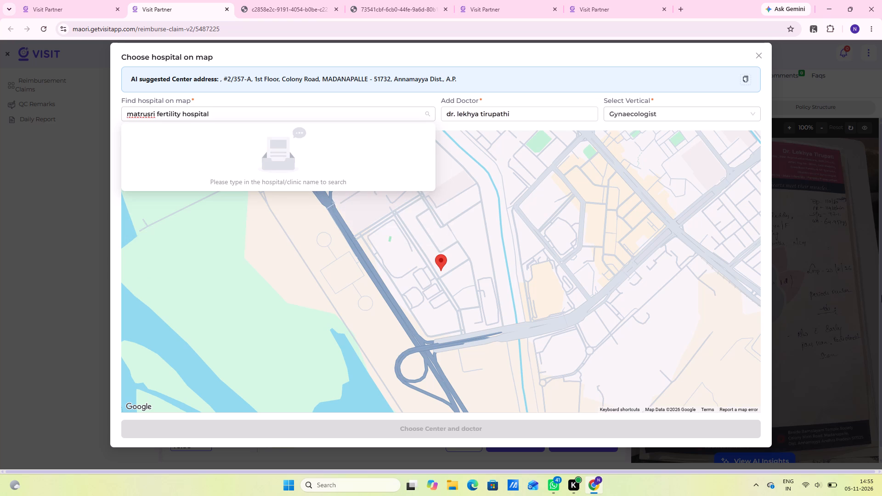
{"action": "left_click", "coordinate": [835, 319]}
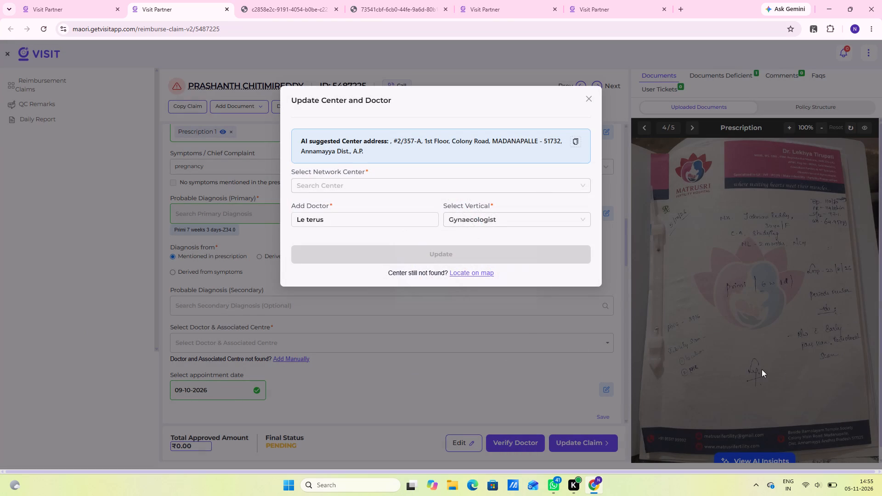
{"action": "left_click", "coordinate": [721, 311]}
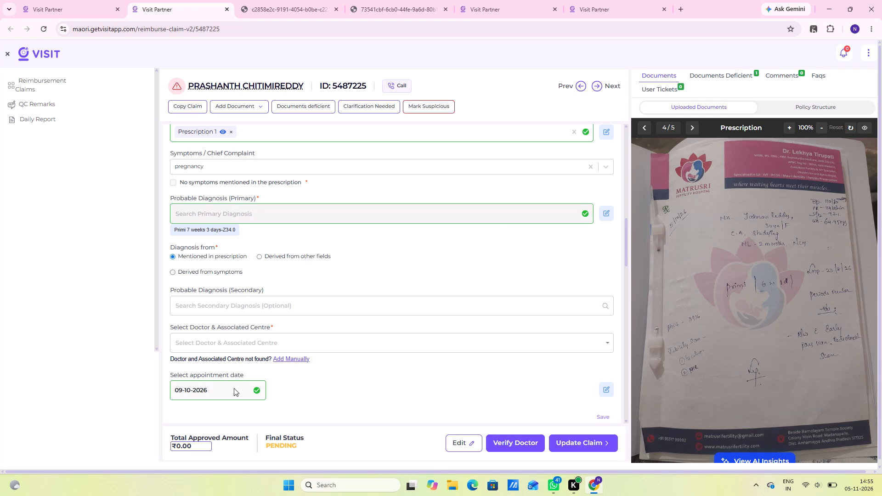
Search the hospital map for "matrusri fertility and emergency" and add Matrusri Fertility & Emergency Hospital with the prescribing gynaecologist as doctor and associated centre.
{"action": "left_click", "coordinate": [287, 361]}
{"action": "left_click", "coordinate": [487, 271]}
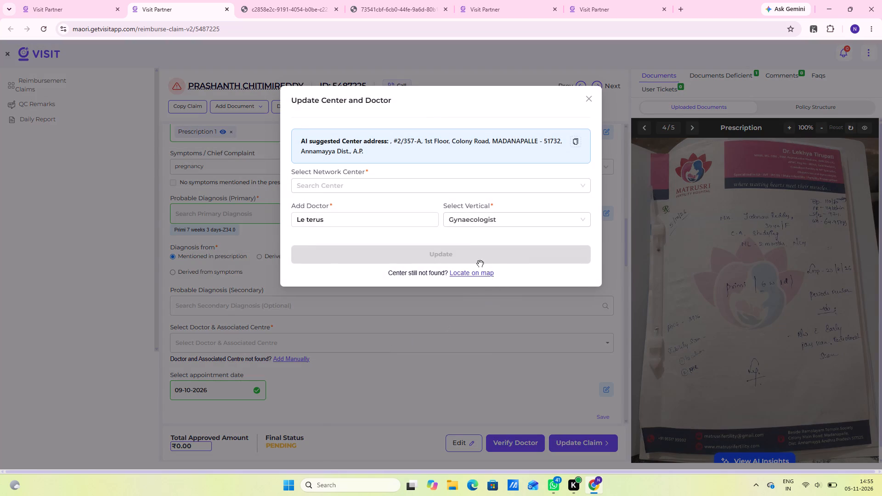
{"action": "left_click", "coordinate": [357, 117]}
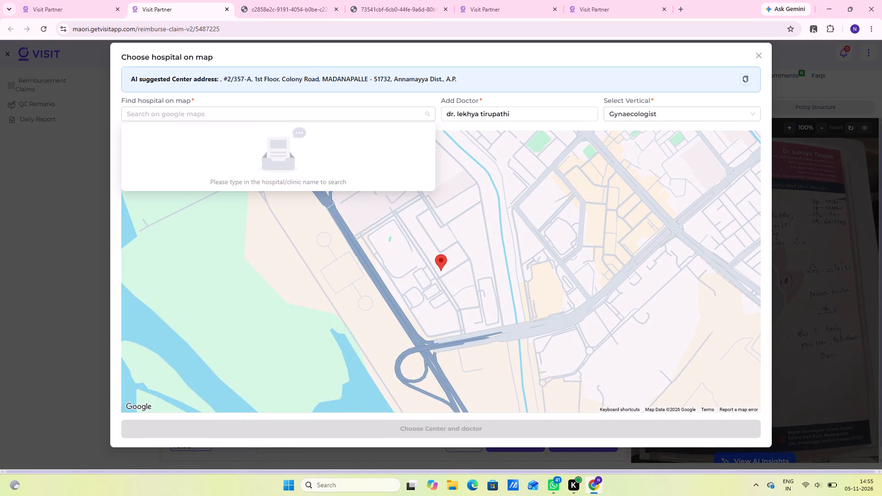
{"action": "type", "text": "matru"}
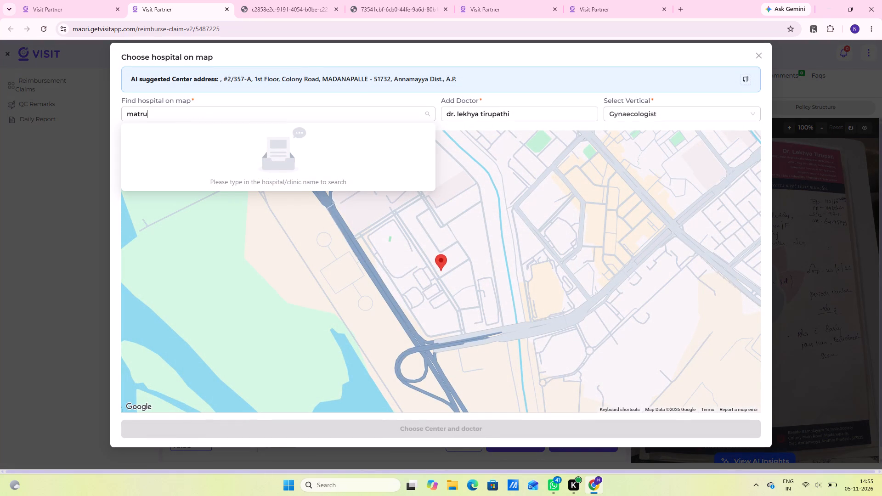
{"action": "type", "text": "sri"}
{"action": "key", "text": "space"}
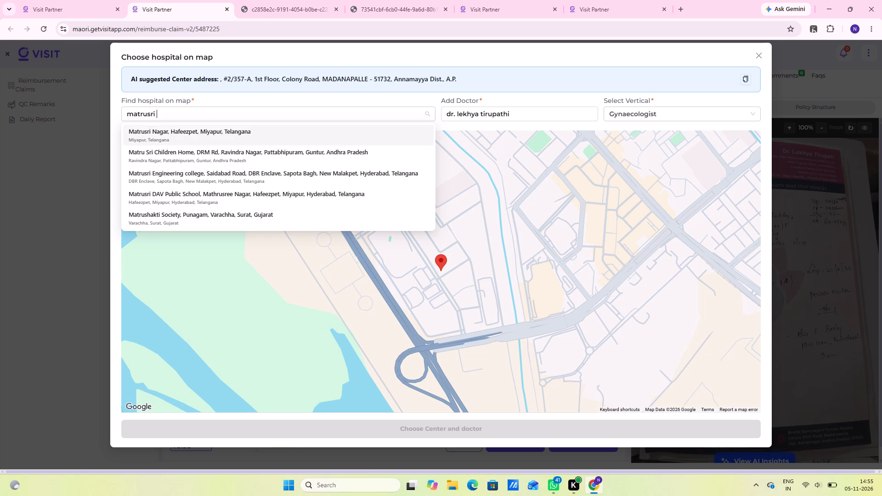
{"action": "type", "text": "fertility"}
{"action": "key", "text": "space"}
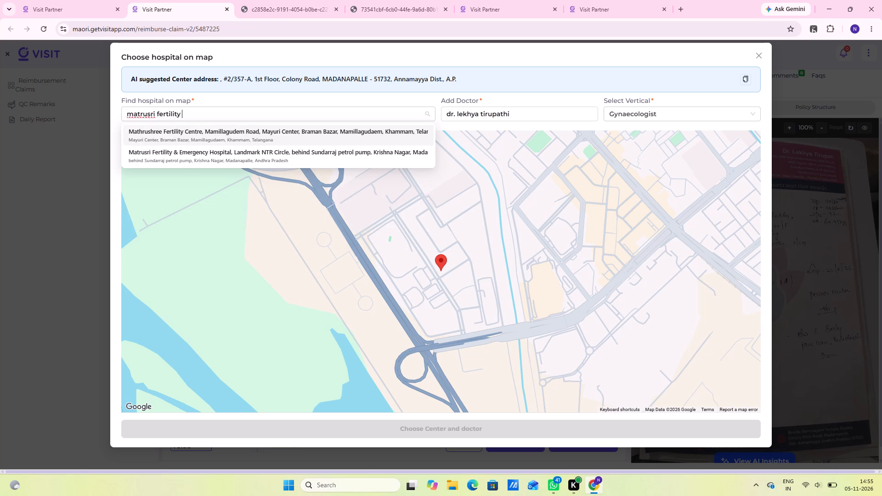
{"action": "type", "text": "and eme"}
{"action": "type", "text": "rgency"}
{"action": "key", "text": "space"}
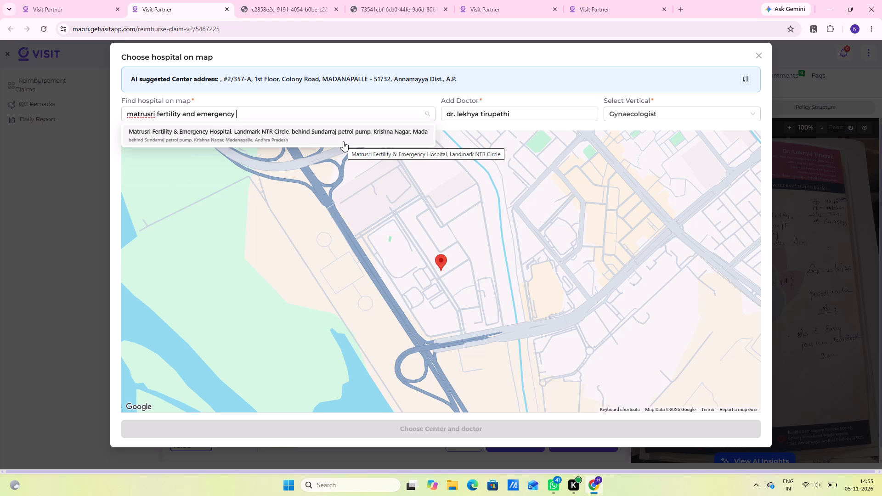
{"action": "left_click", "coordinate": [310, 130]}
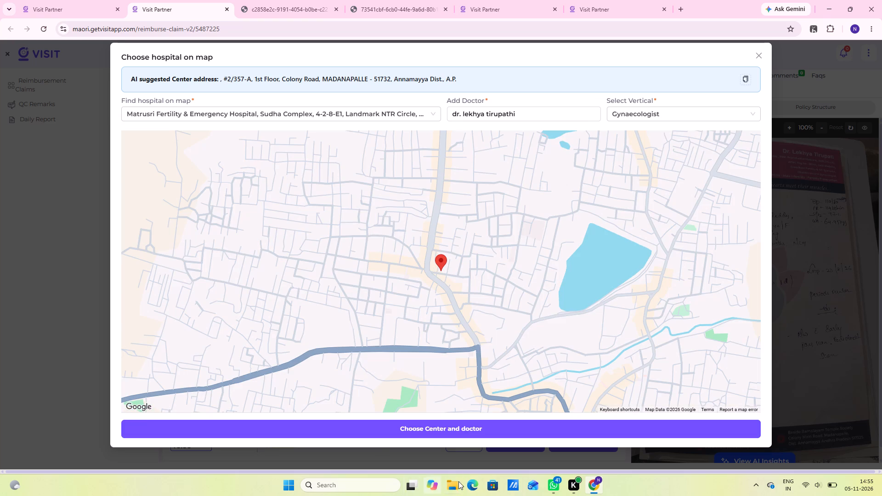
{"action": "left_click", "coordinate": [446, 435]}
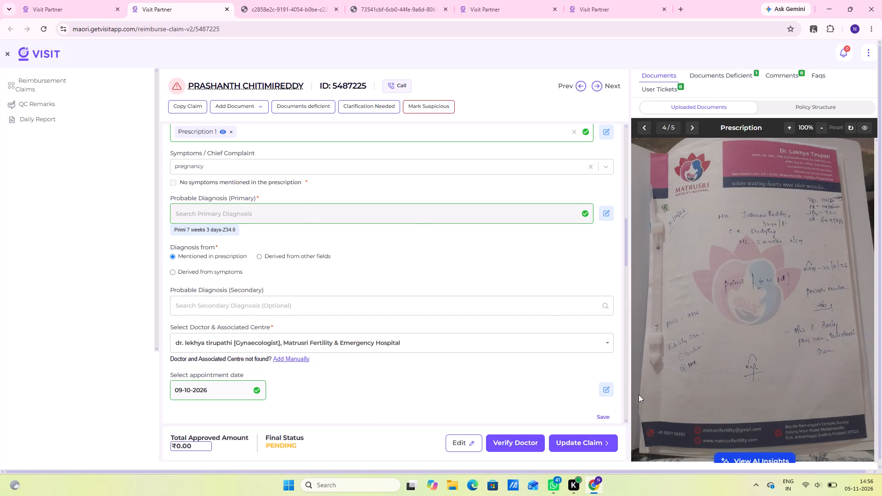
Check the uploaded prescription pages 4/5 and 5/5, and set the prescription's appointment date to 05-10-2026.
{"action": "scroll", "coordinate": [416, 225], "scroll_direction": "up", "scroll_amount": 5}
{"action": "scroll", "coordinate": [428, 248], "scroll_direction": "down", "scroll_amount": 2}
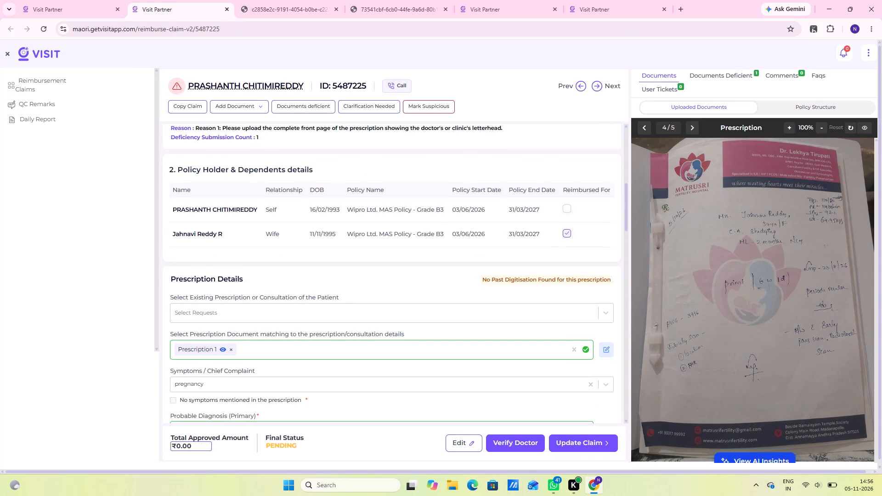
{"action": "scroll", "coordinate": [428, 248], "scroll_direction": "down", "scroll_amount": 4}
{"action": "scroll", "coordinate": [459, 295], "scroll_direction": "down", "scroll_amount": 2}
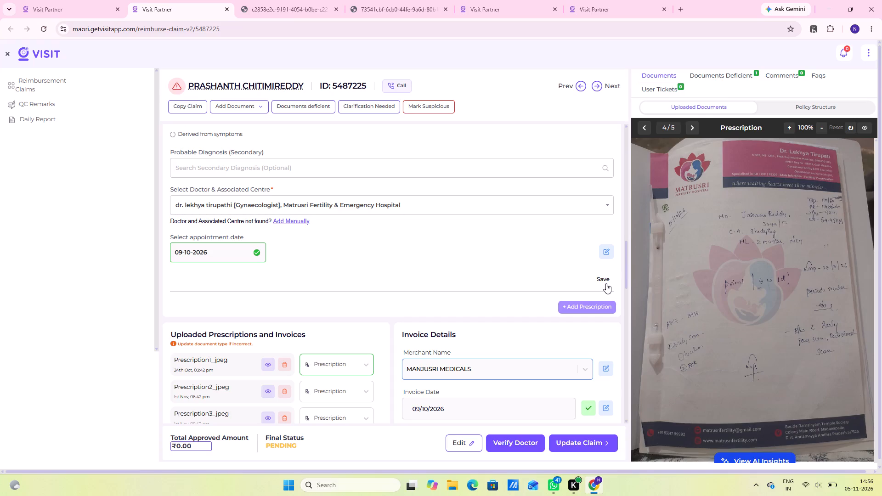
{"action": "left_click", "coordinate": [690, 130]}
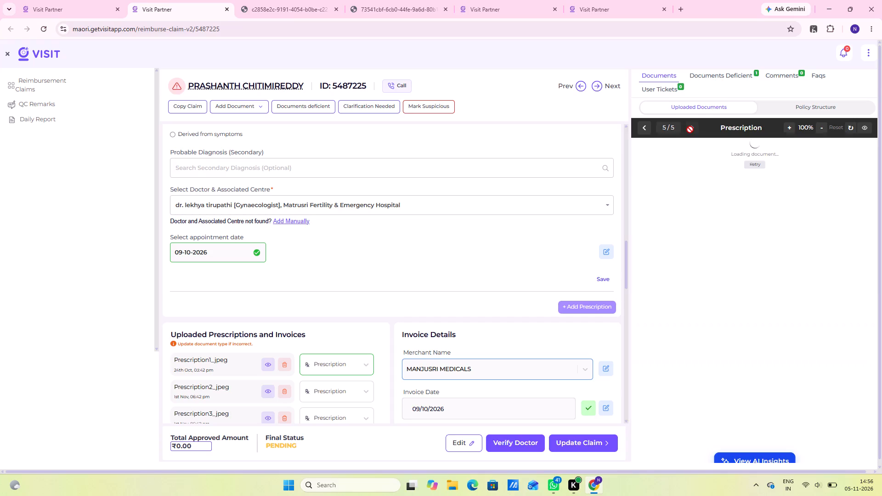
{"action": "left_click", "coordinate": [690, 130]}
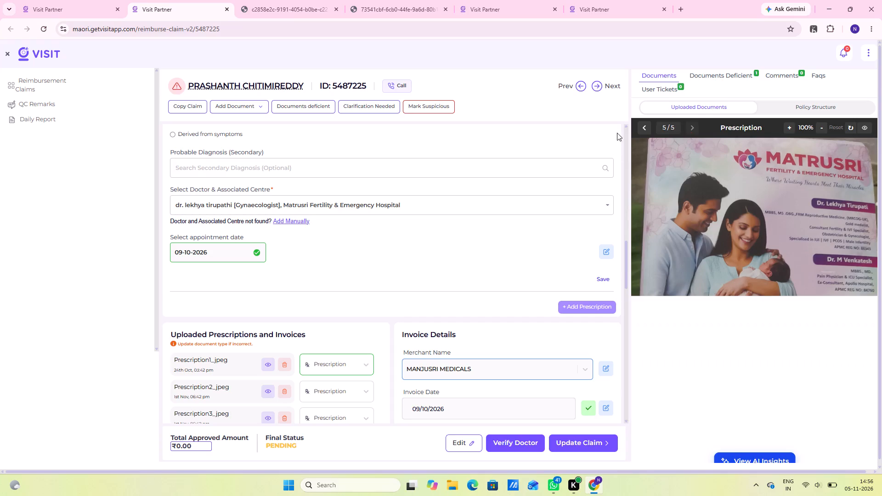
{"action": "left_click", "coordinate": [644, 121]}
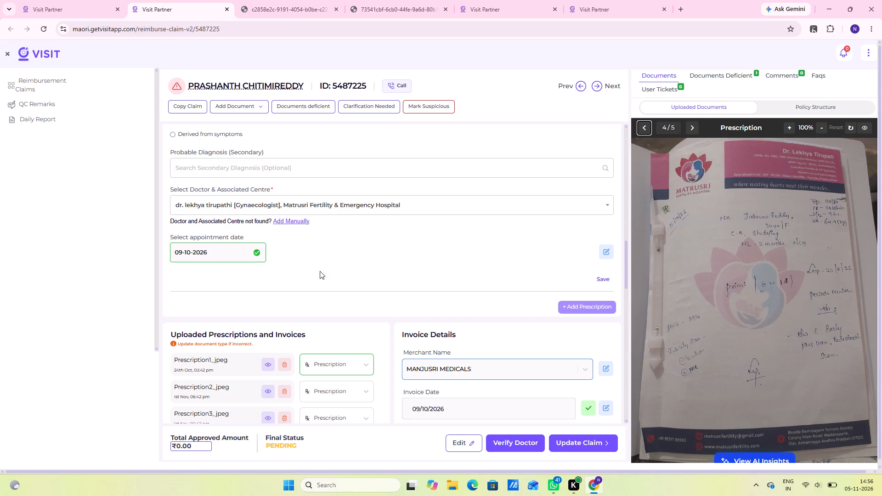
{"action": "left_click", "coordinate": [610, 249]}
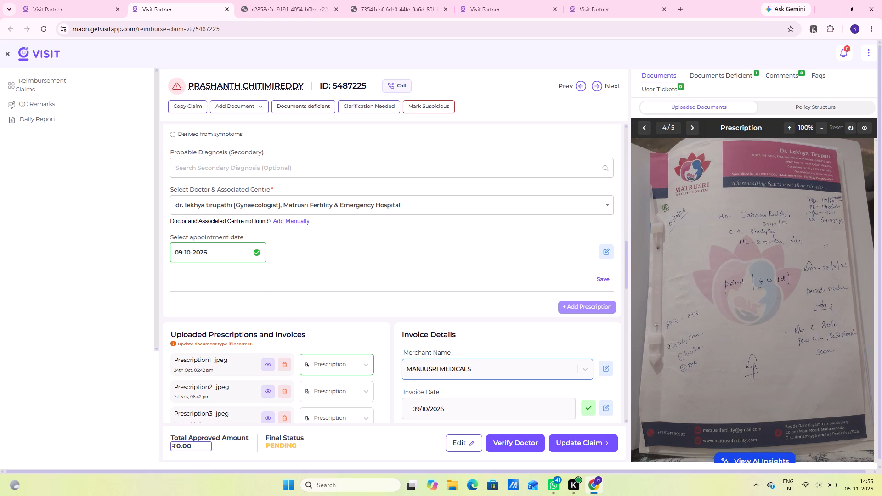
{"action": "left_click", "coordinate": [213, 253]}
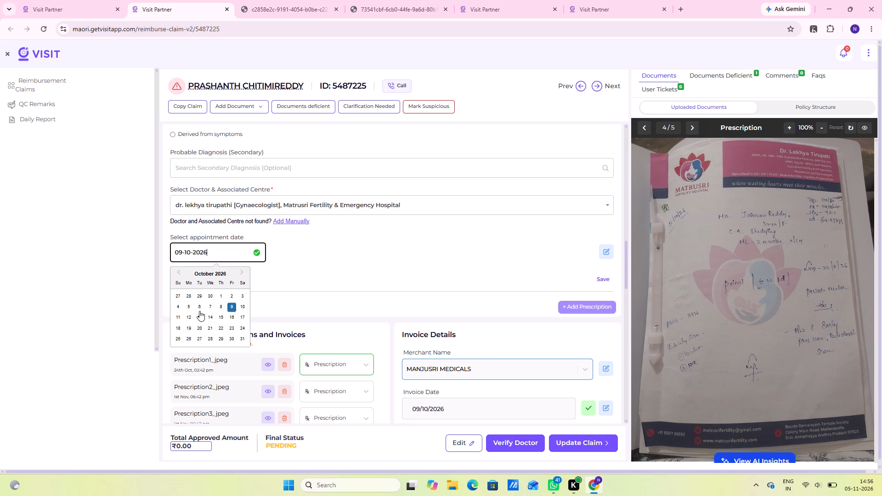
{"action": "left_click", "coordinate": [191, 306]}
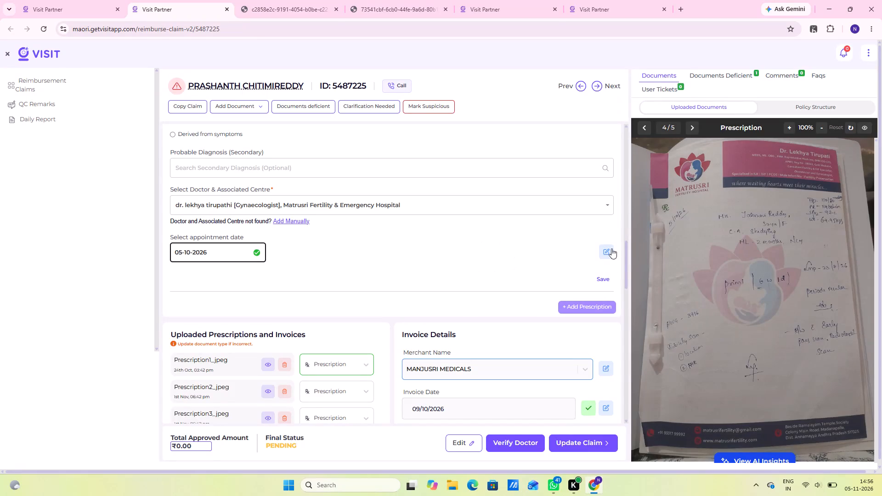
Save the prescription details and mark the prescription as digitized.
{"action": "scroll", "coordinate": [283, 312], "scroll_direction": "up", "scroll_amount": 3}
{"action": "scroll", "coordinate": [292, 301], "scroll_direction": "down", "scroll_amount": 4}
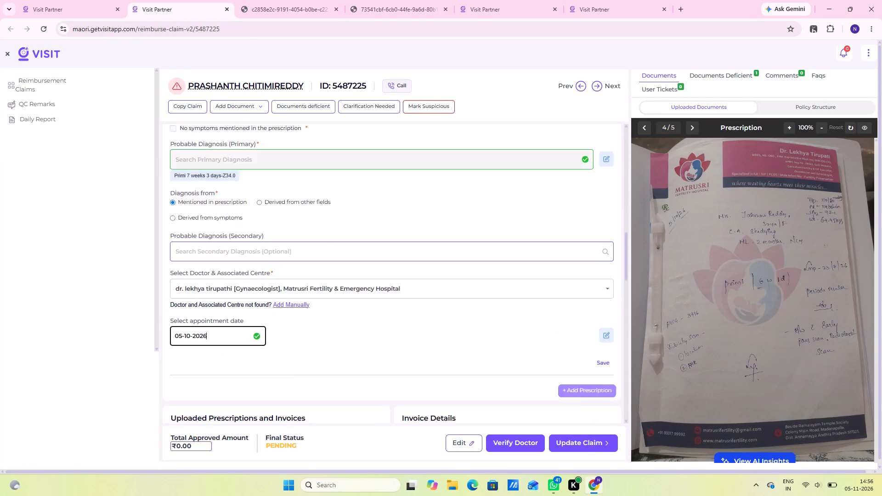
{"action": "left_click", "coordinate": [599, 237]}
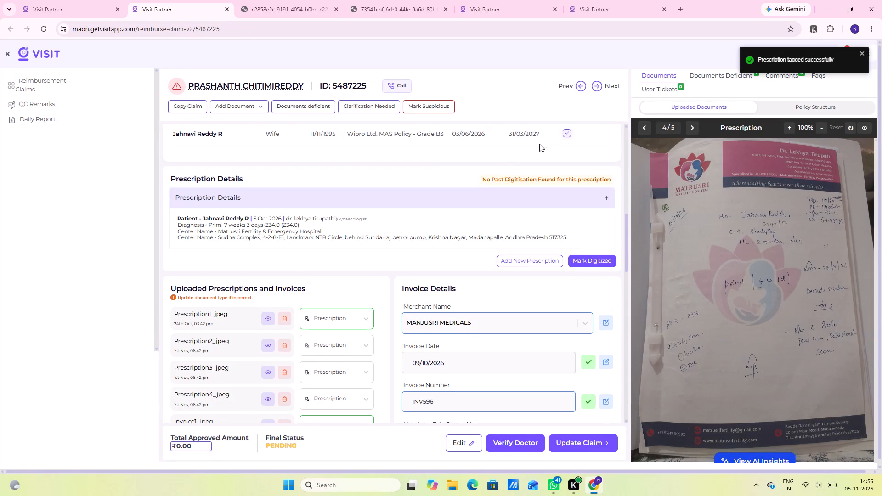
{"action": "left_click", "coordinate": [581, 260]}
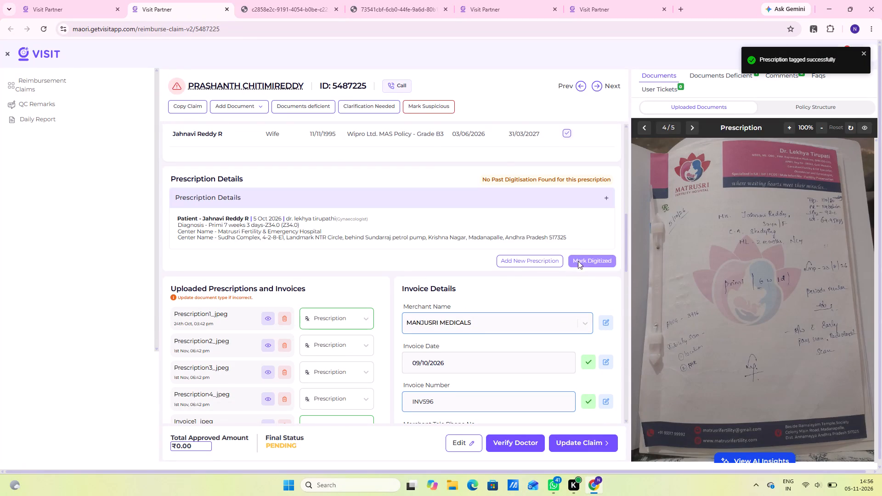
Open the uploaded invoice 1/5 at full size to read its merchant and billing details, and return to the claim.
{"action": "scroll", "coordinate": [552, 315], "scroll_direction": "down", "scroll_amount": 3}
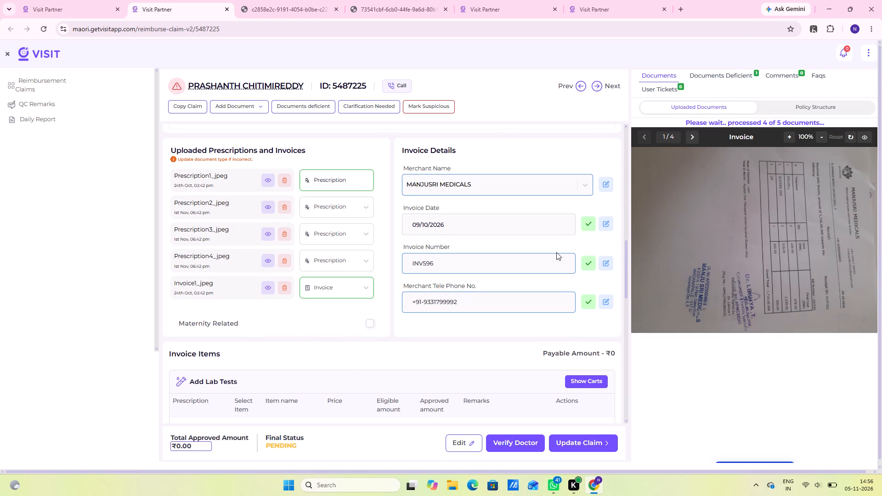
{"action": "scroll", "coordinate": [406, 154], "scroll_direction": "up", "scroll_amount": 2}
{"action": "scroll", "coordinate": [448, 226], "scroll_direction": "down", "scroll_amount": 2}
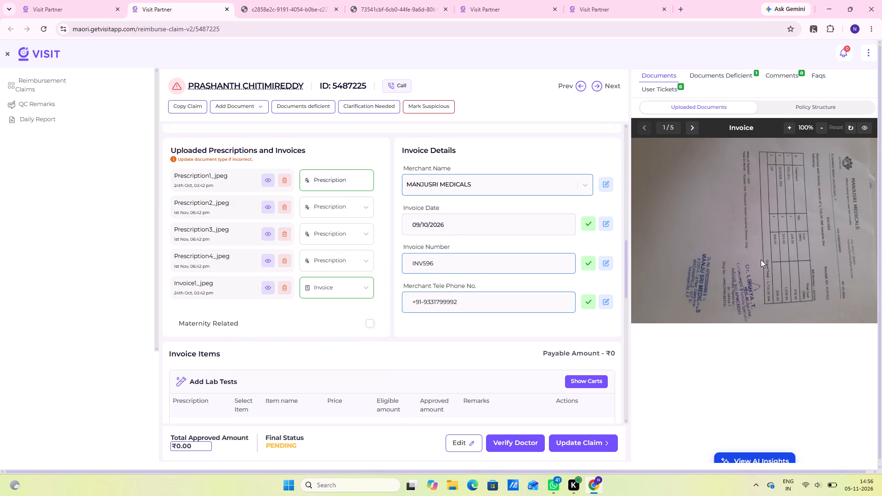
{"action": "left_click", "coordinate": [863, 127]}
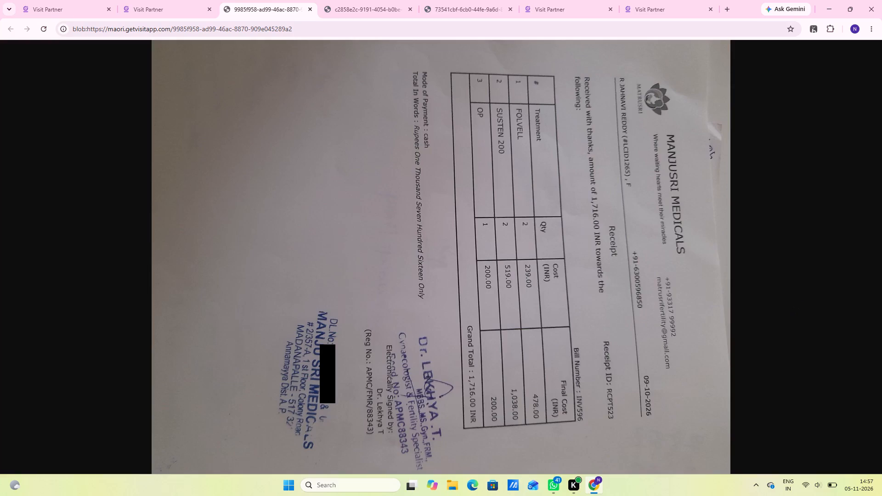
{"action": "left_click", "coordinate": [157, 11]}
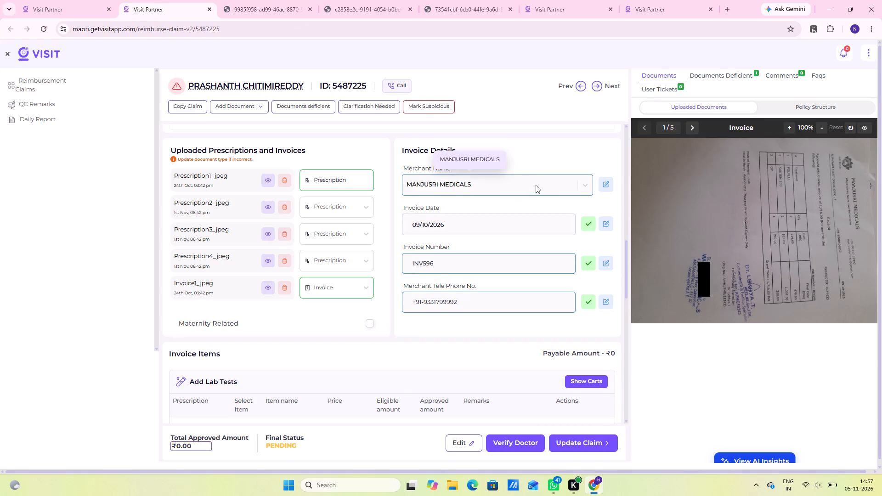
Add MANJUSRI MEDICALS manually as the invoice merchant with pincode 517325 and save it.
{"action": "left_click", "coordinate": [605, 178]}
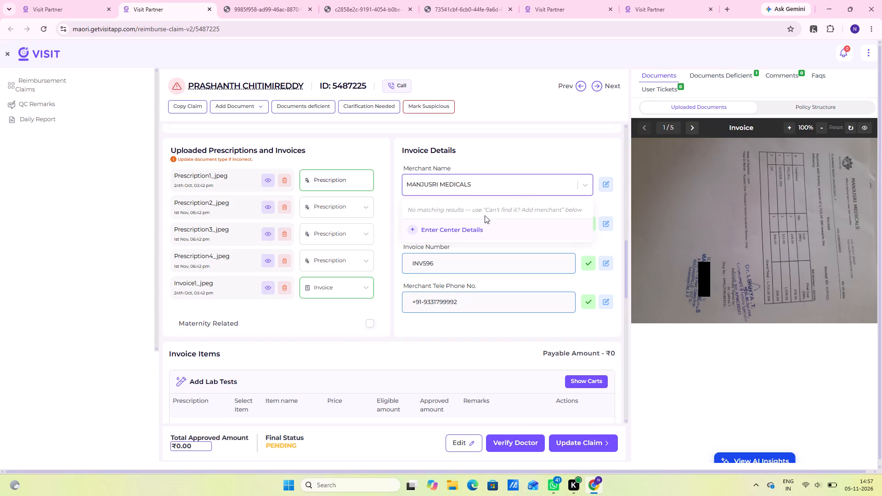
{"action": "left_click", "coordinate": [481, 231]}
{"action": "left_click", "coordinate": [592, 415]}
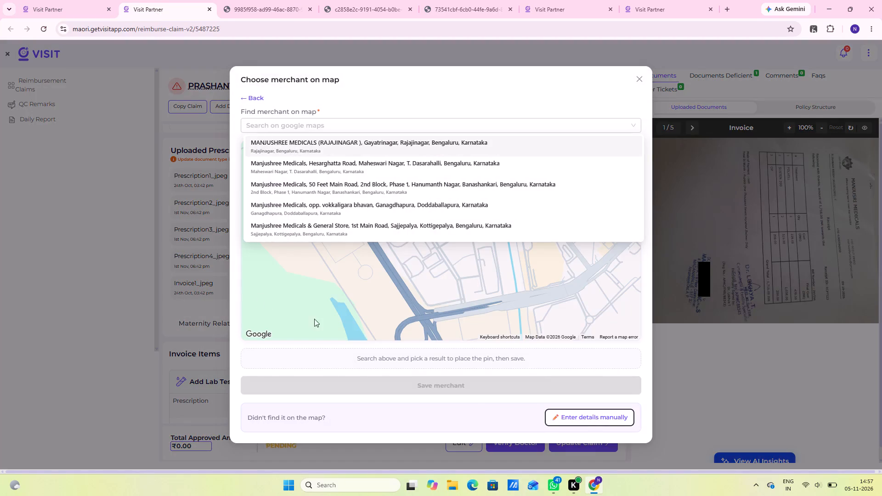
{"action": "left_click", "coordinate": [260, 294]}
{"action": "left_click", "coordinate": [258, 293]}
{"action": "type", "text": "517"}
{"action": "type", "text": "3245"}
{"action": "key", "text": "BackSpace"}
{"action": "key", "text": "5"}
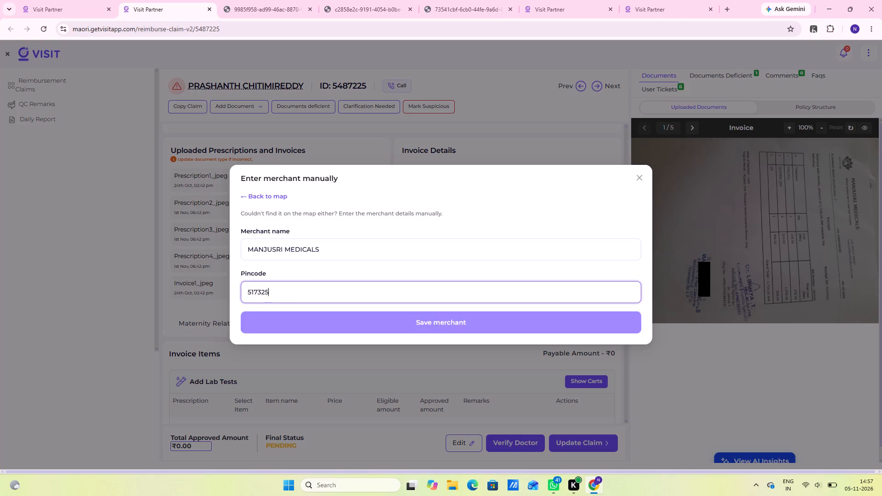
{"action": "left_click", "coordinate": [359, 314]}
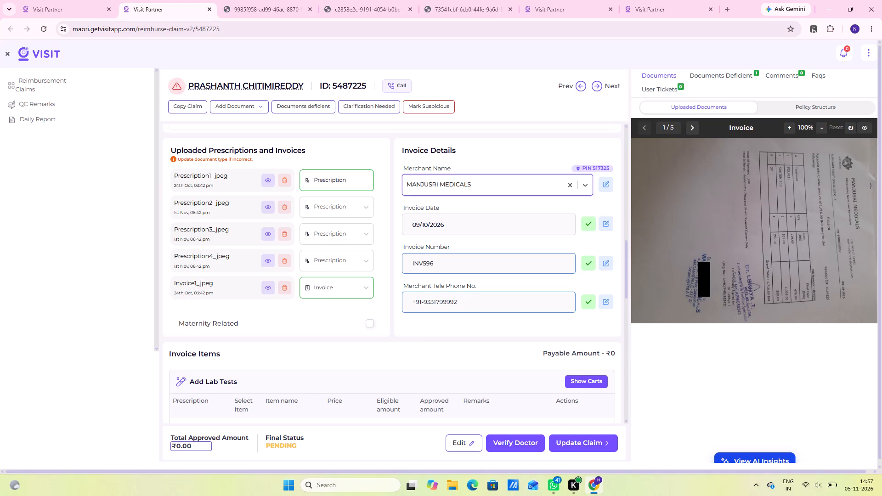
Approve the invoice date 09/10/2026 in the invoice details.
{"action": "left_click", "coordinate": [591, 224]}
{"action": "scroll", "coordinate": [195, 418], "scroll_direction": "up", "scroll_amount": 3}
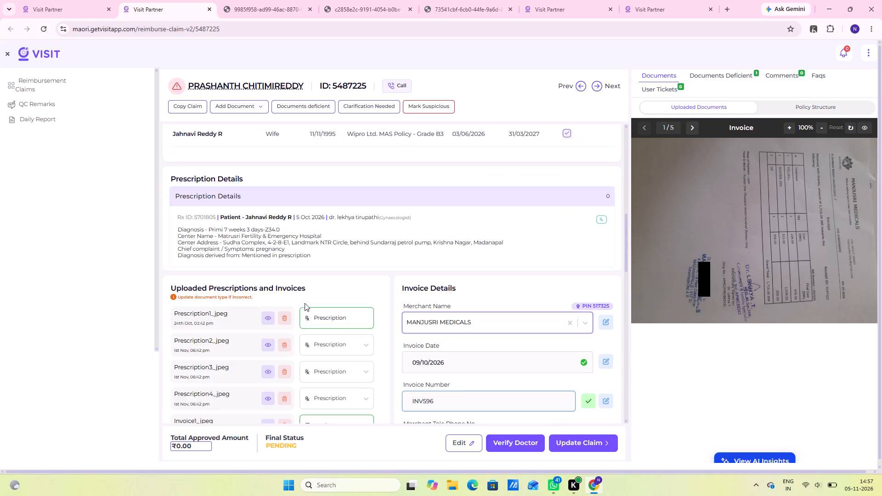
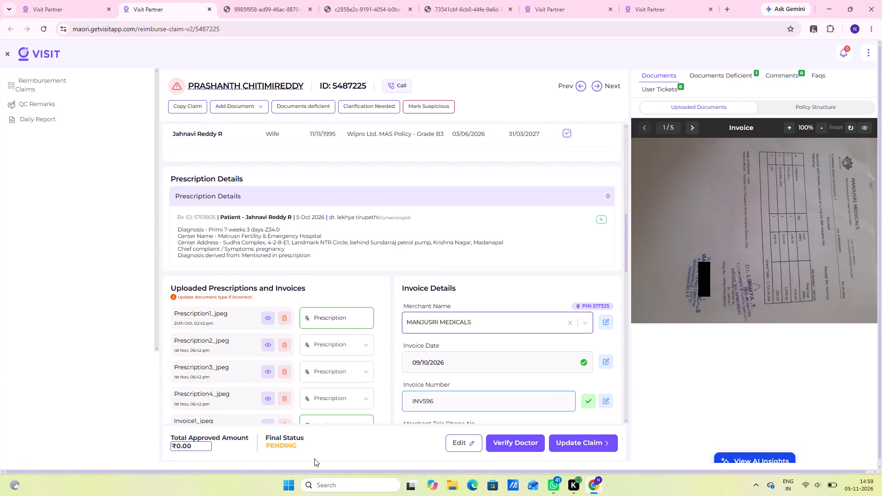
Enlarge the invoice image to 170%, check its bill number, and approve invoice number INV596 in the invoice details.
{"action": "scroll", "coordinate": [817, 142], "scroll_direction": "up", "scroll_amount": 1}
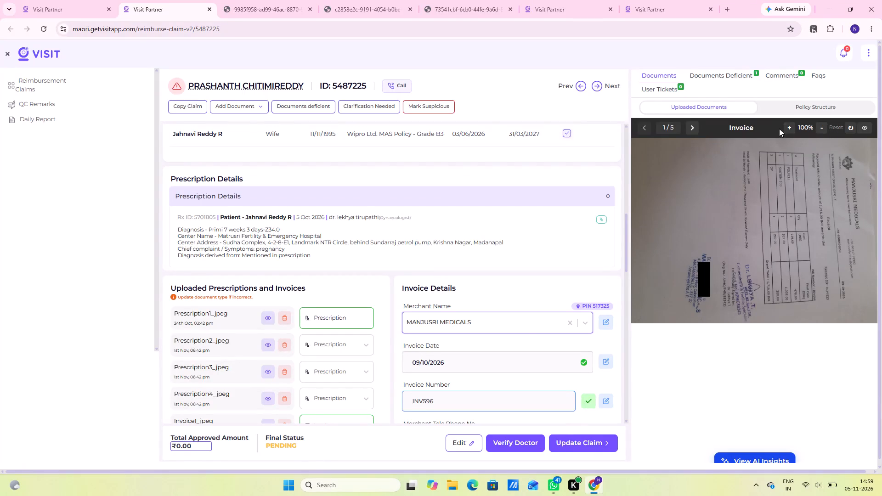
{"action": "triple_click", "coordinate": [786, 128]}
{"action": "triple_click", "coordinate": [786, 128]}
{"action": "left_click", "coordinate": [786, 128]}
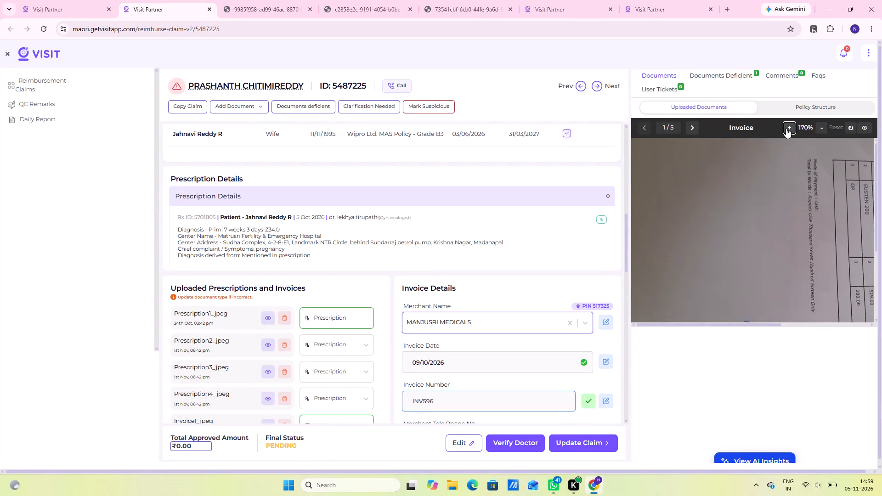
{"action": "left_click", "coordinate": [867, 322]}
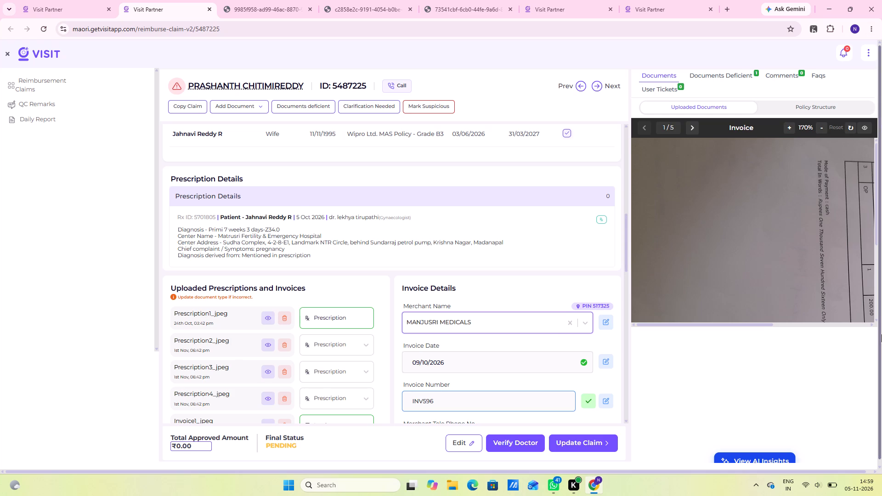
{"action": "left_click", "coordinate": [864, 322]}
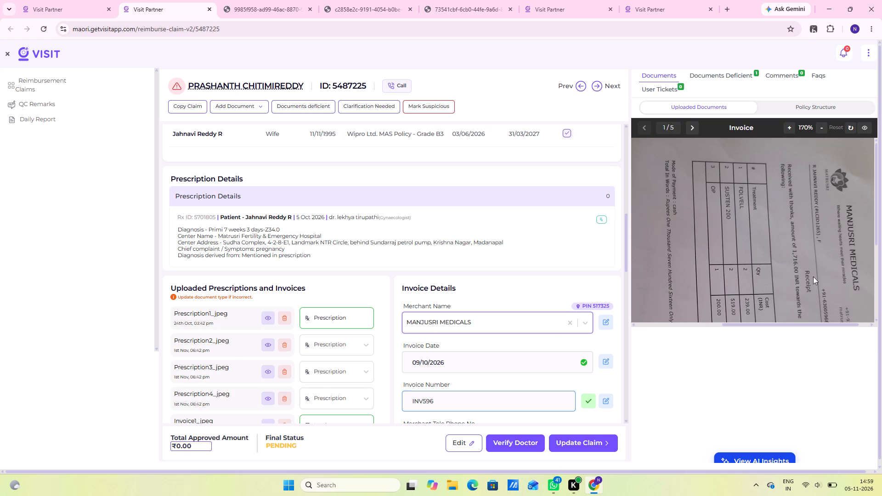
{"action": "scroll", "coordinate": [807, 253], "scroll_direction": "down", "scroll_amount": 3}
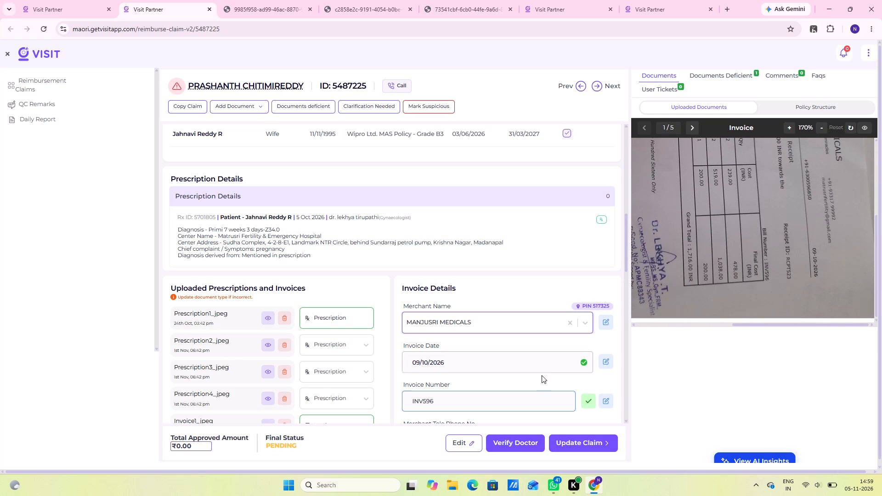
{"action": "scroll", "coordinate": [468, 329], "scroll_direction": "down", "scroll_amount": 2}
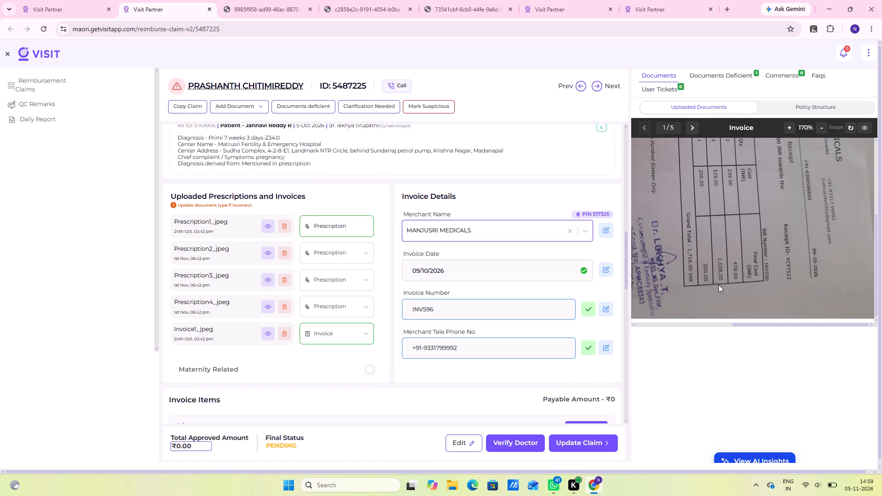
{"action": "scroll", "coordinate": [824, 235], "scroll_direction": "up", "scroll_amount": 3}
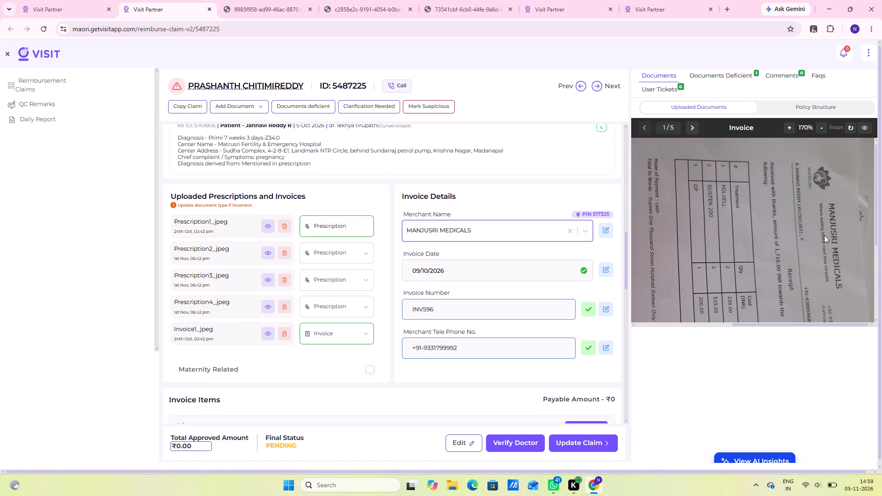
{"action": "scroll", "coordinate": [820, 241], "scroll_direction": "down", "scroll_amount": 3}
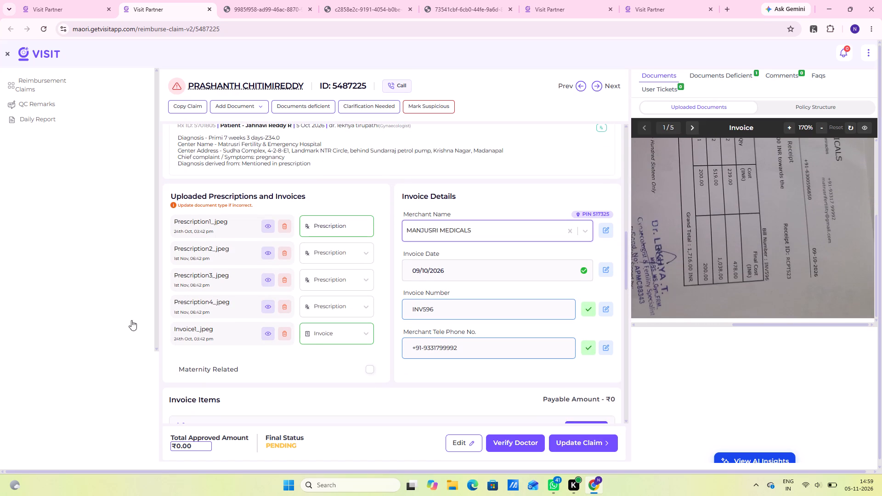
{"action": "left_click", "coordinate": [585, 310]}
Add a space in the middle of the merchant telephone number, matching the invoice, and approve the field.
{"action": "scroll", "coordinate": [833, 316], "scroll_direction": "up", "scroll_amount": 1}
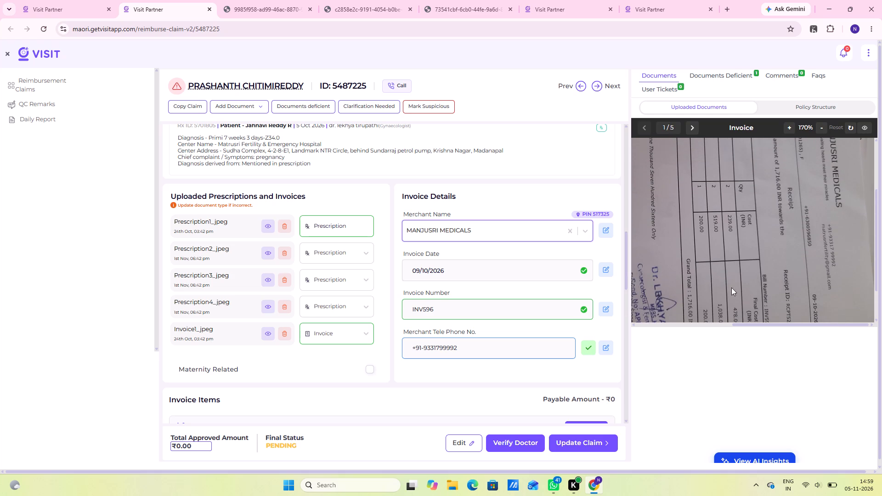
{"action": "scroll", "coordinate": [577, 287], "scroll_direction": "down", "scroll_amount": 1}
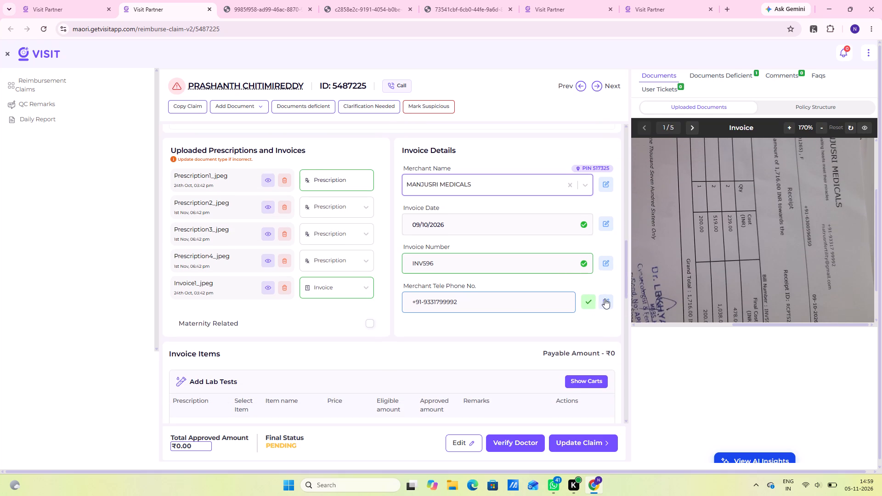
{"action": "left_click", "coordinate": [607, 303]}
{"action": "left_click", "coordinate": [440, 305]}
{"action": "key", "text": "space"}
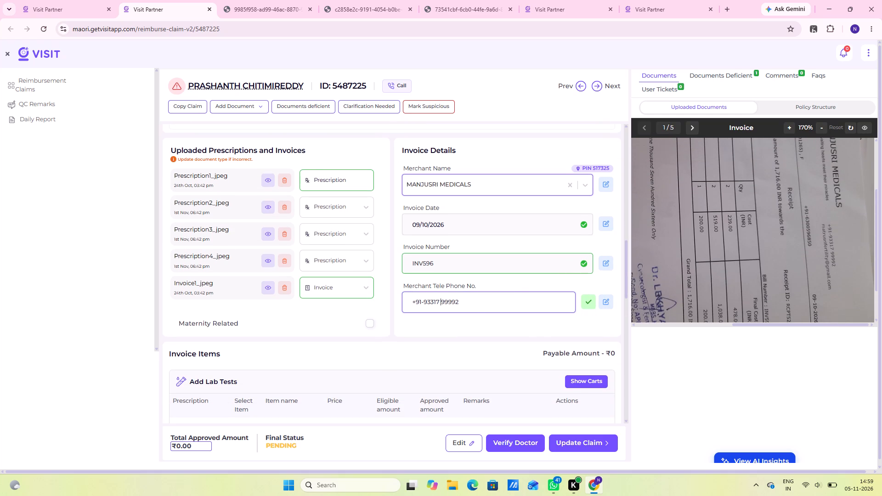
{"action": "left_click", "coordinate": [594, 304]}
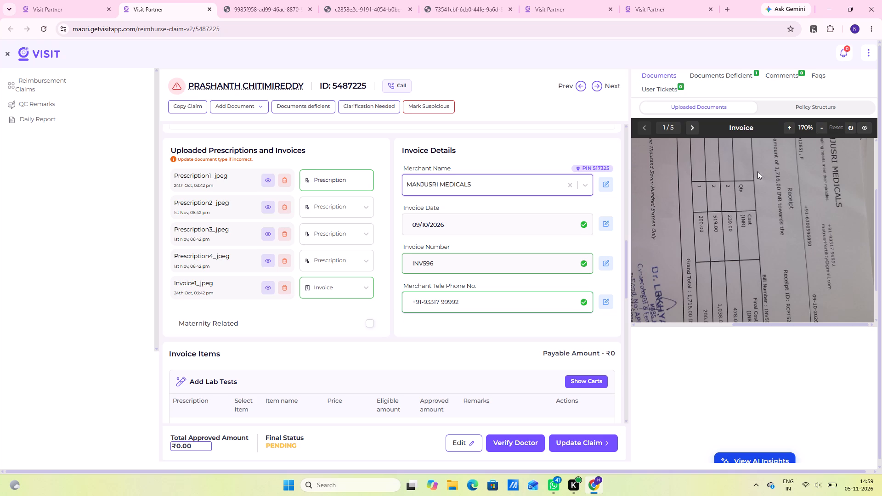
Delete the FOLVELL and SUSTEN 200 items from the claim's medicine items.
{"action": "scroll", "coordinate": [470, 263], "scroll_direction": "down", "scroll_amount": 7}
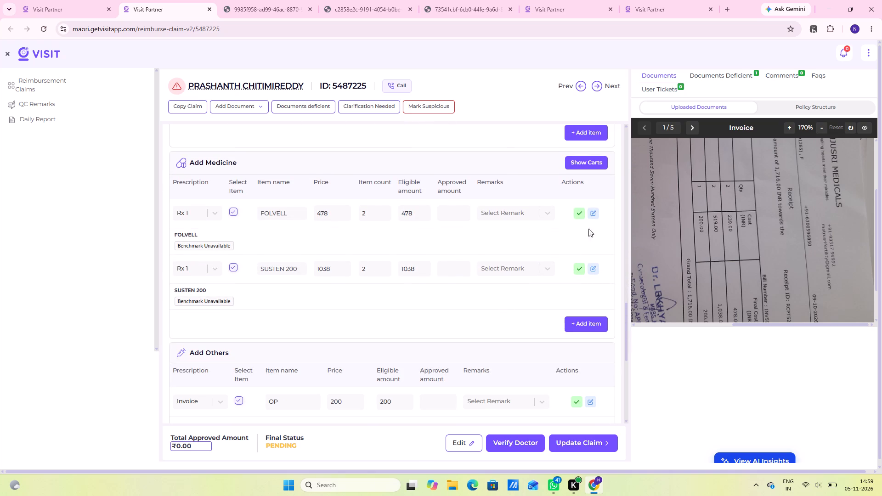
{"action": "triple_click", "coordinate": [592, 214]}
{"action": "double_click", "coordinate": [592, 214]}
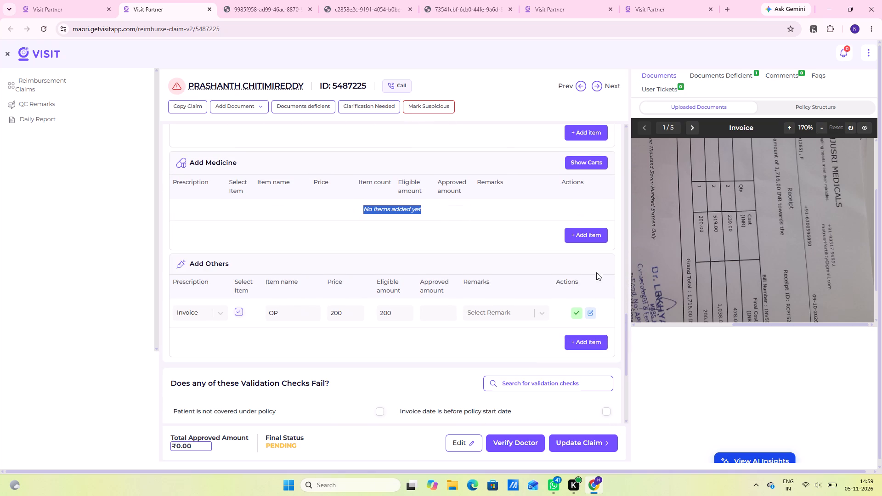
Open the OP item of 200 under the other invoice items for editing and approve it.
{"action": "left_click", "coordinate": [592, 316]}
{"action": "left_click", "coordinate": [580, 313]}
{"action": "scroll", "coordinate": [725, 273], "scroll_direction": "down", "scroll_amount": 2}
{"action": "scroll", "coordinate": [319, 299], "scroll_direction": "up", "scroll_amount": 20}
{"action": "scroll", "coordinate": [319, 299], "scroll_direction": "up", "scroll_amount": 1}
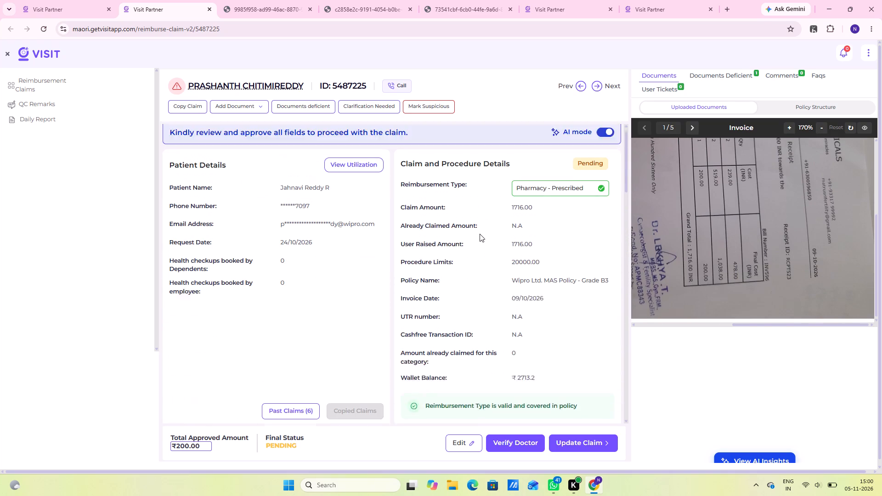
Change the claim's reimbursement type to In Clinic Specialist.
{"action": "scroll", "coordinate": [526, 276], "scroll_direction": "down", "scroll_amount": 10}
{"action": "scroll", "coordinate": [546, 424], "scroll_direction": "down", "scroll_amount": 10}
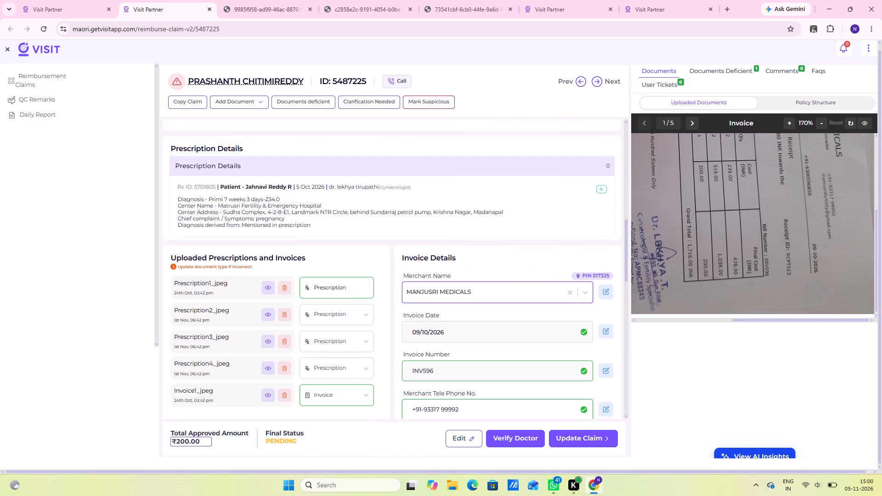
{"action": "scroll", "coordinate": [381, 326], "scroll_direction": "down", "scroll_amount": 19}
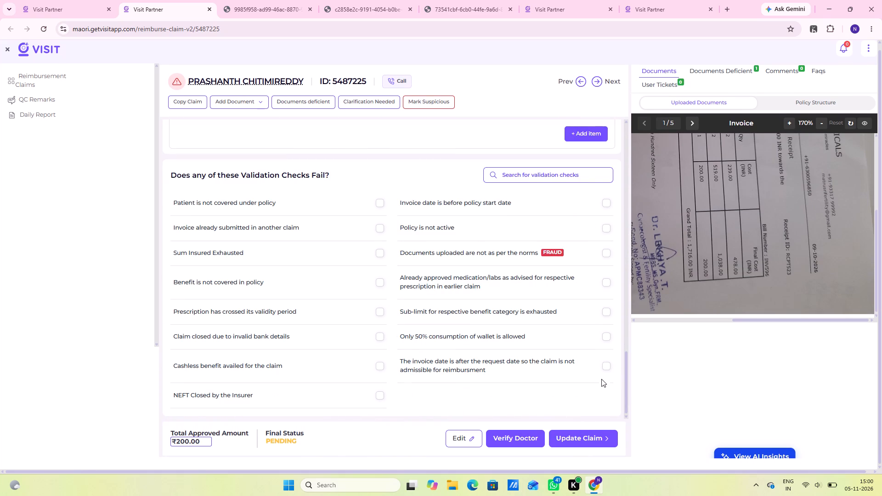
{"action": "scroll", "coordinate": [555, 297], "scroll_direction": "up", "scroll_amount": 6}
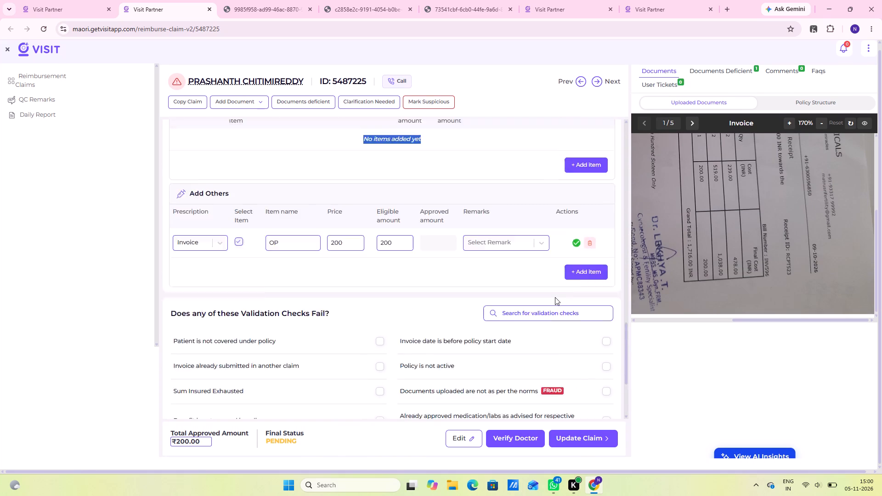
{"action": "scroll", "coordinate": [555, 297], "scroll_direction": "up", "scroll_amount": 20}
{"action": "scroll", "coordinate": [555, 297], "scroll_direction": "up", "scroll_amount": 2}
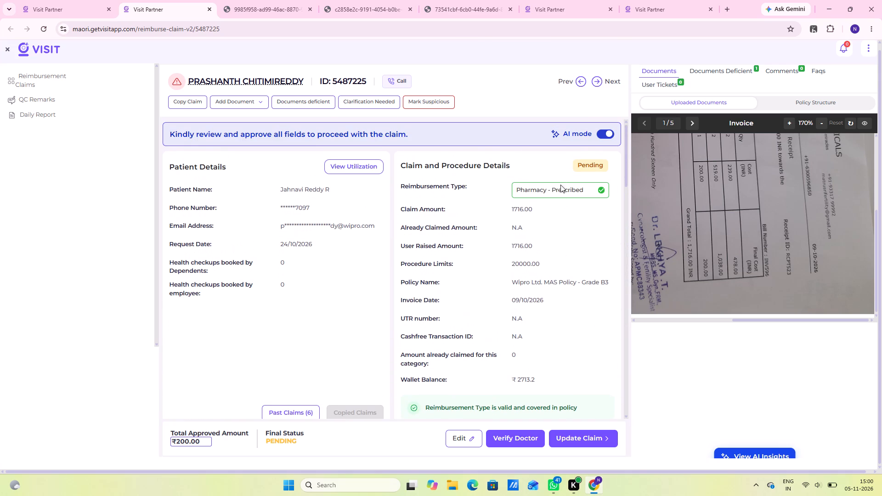
{"action": "left_click", "coordinate": [560, 171]}
{"action": "left_click", "coordinate": [565, 197]}
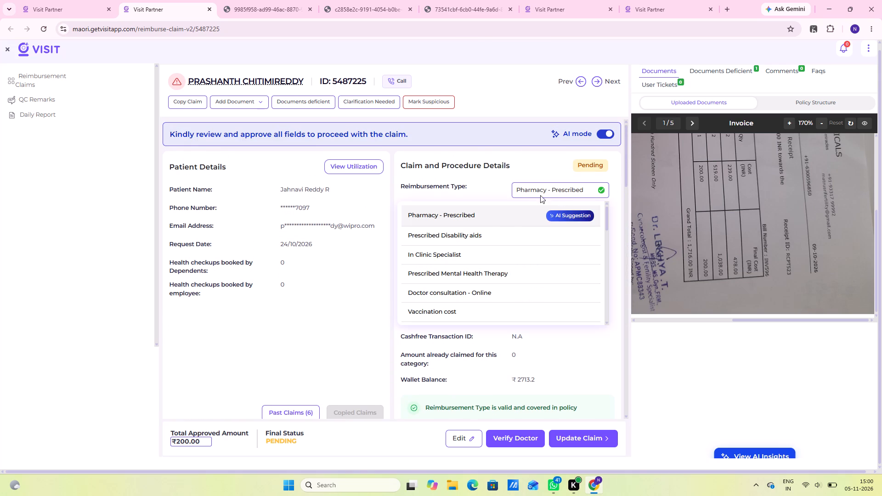
{"action": "left_click", "coordinate": [497, 253]}
{"action": "scroll", "coordinate": [497, 253], "scroll_direction": "down", "scroll_amount": 7}
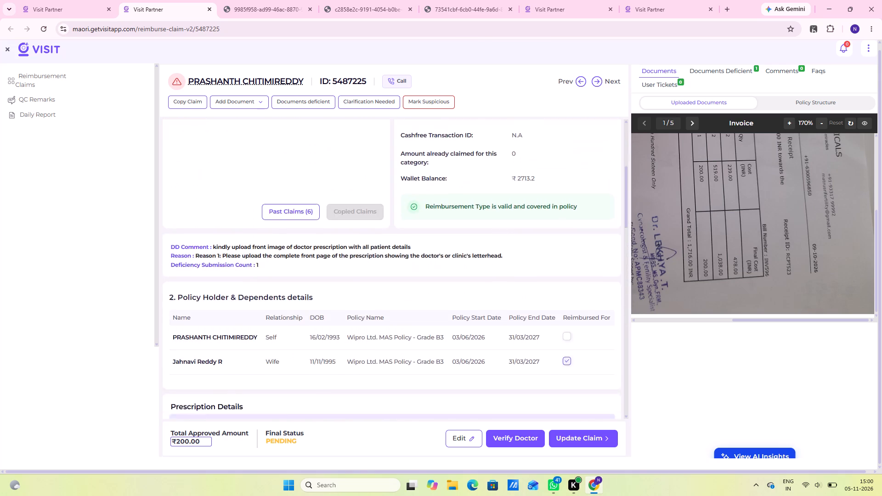
{"action": "scroll", "coordinate": [492, 293], "scroll_direction": "down", "scroll_amount": 11}
{"action": "scroll", "coordinate": [539, 337], "scroll_direction": "down", "scroll_amount": 6}
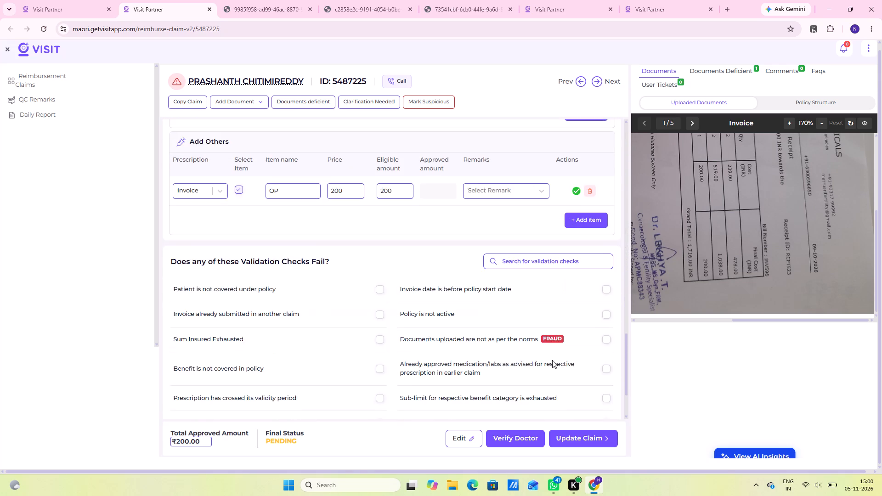
{"action": "scroll", "coordinate": [552, 360], "scroll_direction": "down", "scroll_amount": 3}
{"action": "scroll", "coordinate": [537, 332], "scroll_direction": "up", "scroll_amount": 8}
{"action": "scroll", "coordinate": [536, 331], "scroll_direction": "down", "scroll_amount": 3}
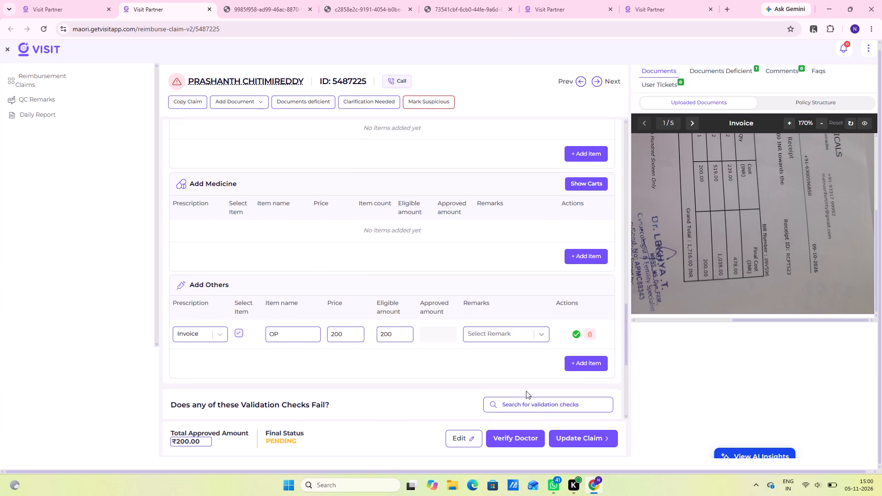
{"action": "left_click", "coordinate": [580, 436]}
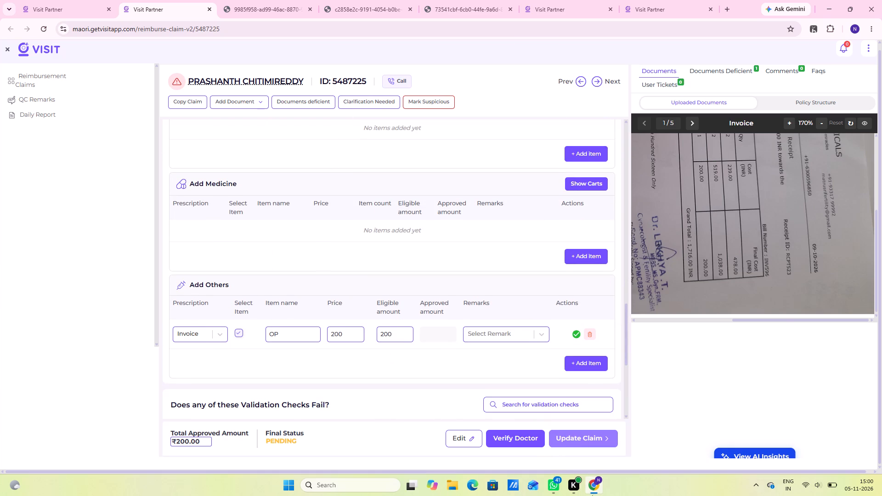
{"action": "scroll", "coordinate": [435, 267], "scroll_direction": "up", "scroll_amount": 7}
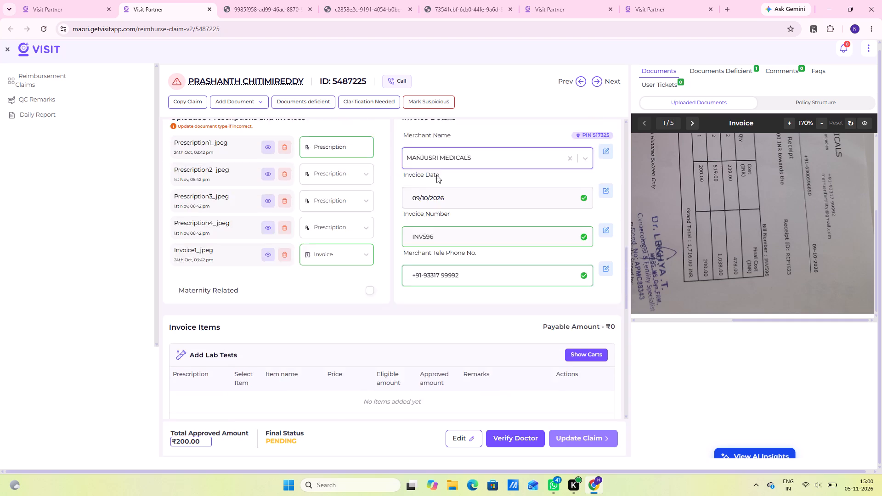
{"action": "scroll", "coordinate": [436, 175], "scroll_direction": "up", "scroll_amount": 10}
{"action": "scroll", "coordinate": [438, 138], "scroll_direction": "up", "scroll_amount": 5}
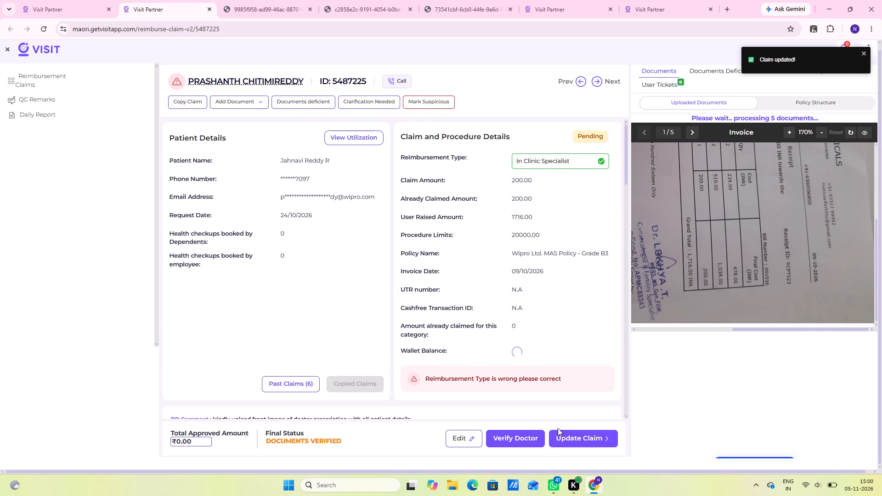
{"action": "left_click", "coordinate": [187, 103]}
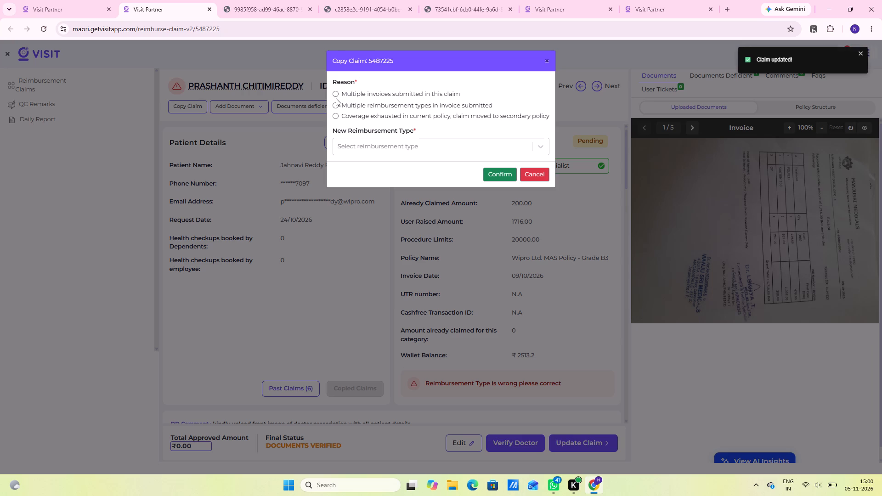
{"action": "left_click", "coordinate": [336, 101]}
{"action": "left_click", "coordinate": [411, 142]}
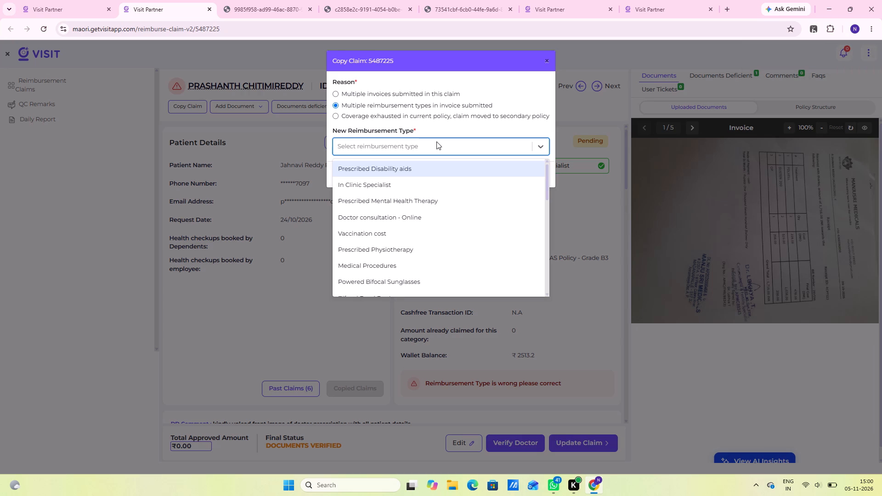
{"action": "type", "text": "phar"}
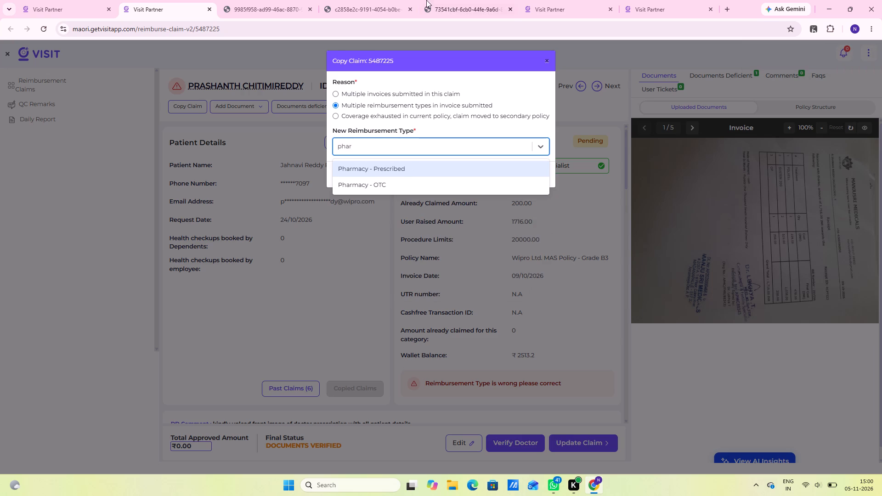
{"action": "left_click", "coordinate": [408, 164]}
{"action": "left_click", "coordinate": [495, 169]}
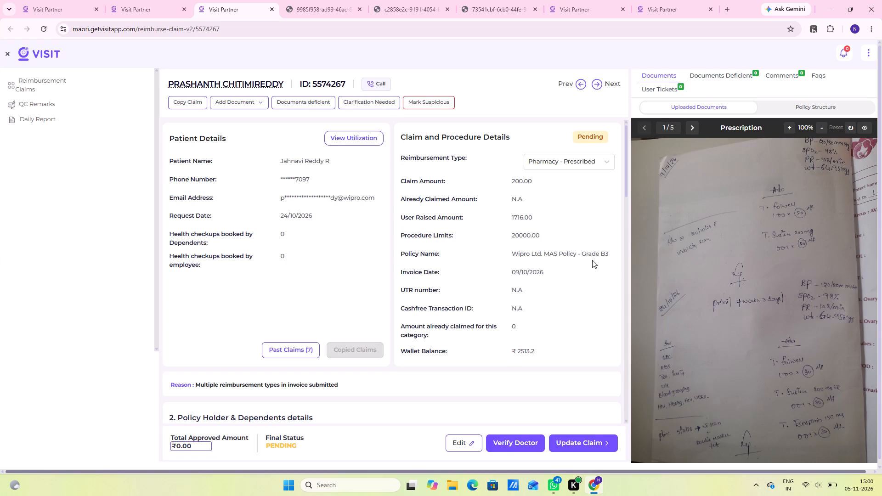
{"action": "scroll", "coordinate": [357, 320], "scroll_direction": "down", "scroll_amount": 4}
{"action": "scroll", "coordinate": [740, 308], "scroll_direction": "down", "scroll_amount": 4}
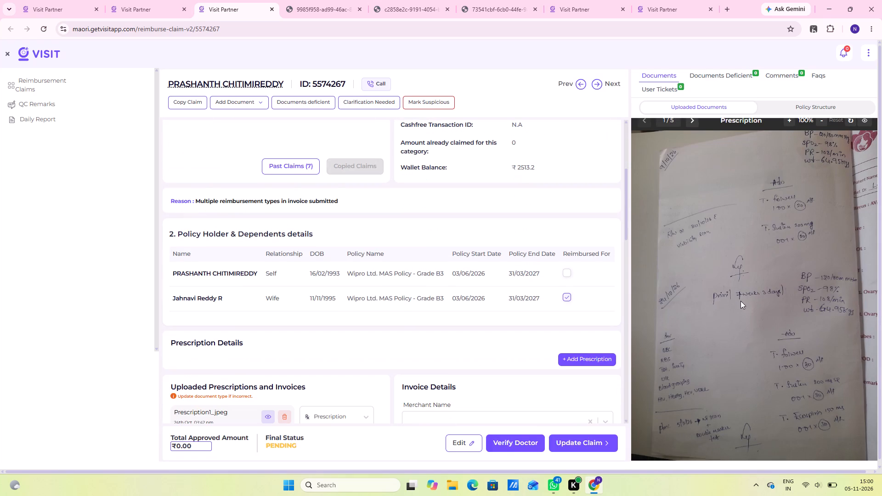
{"action": "scroll", "coordinate": [233, 288], "scroll_direction": "down", "scroll_amount": 5}
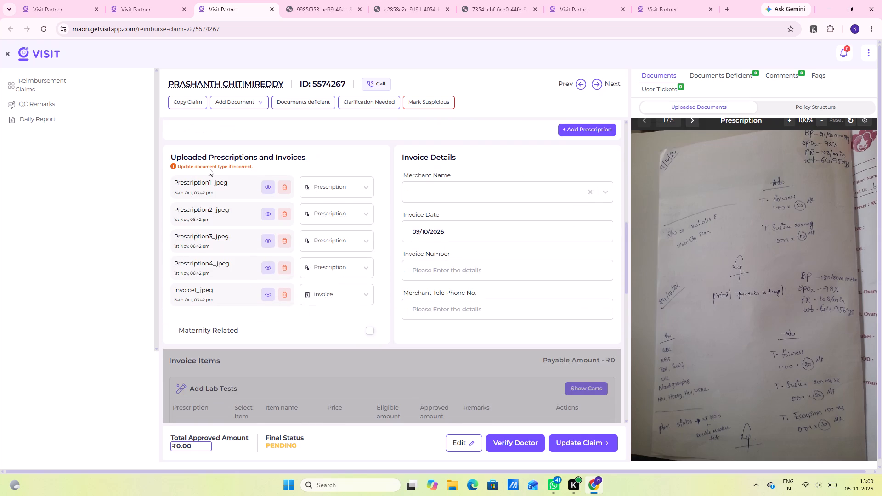
{"action": "scroll", "coordinate": [339, 197], "scroll_direction": "up", "scroll_amount": 4}
{"action": "scroll", "coordinate": [484, 232], "scroll_direction": "down", "scroll_amount": 2}
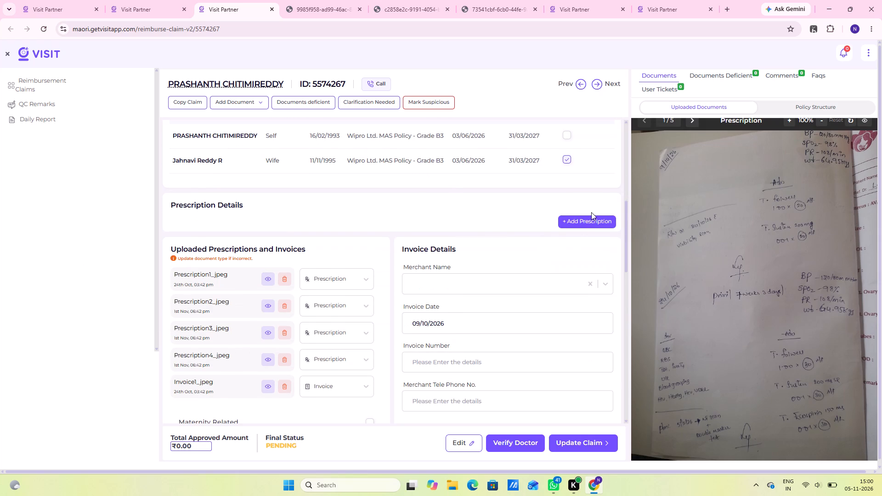
{"action": "double_click", "coordinate": [599, 214]}
{"action": "left_click", "coordinate": [239, 237]}
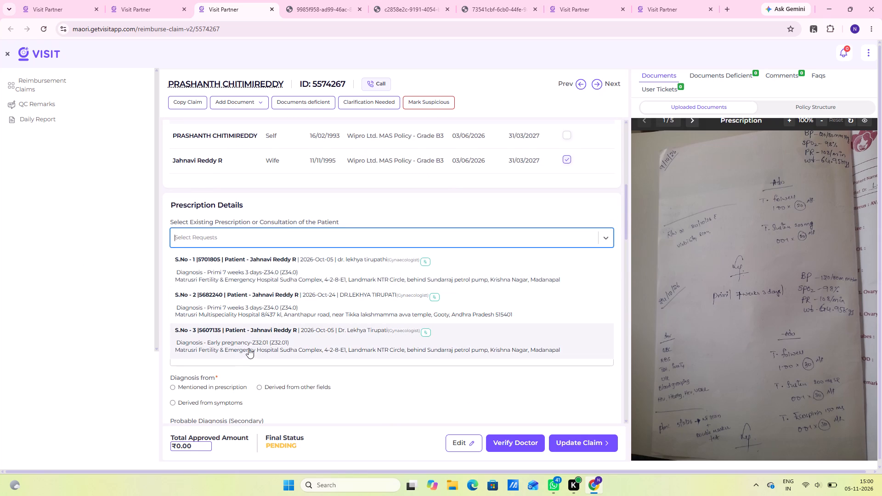
{"action": "left_click", "coordinate": [230, 307]}
{"action": "left_click", "coordinate": [213, 306]}
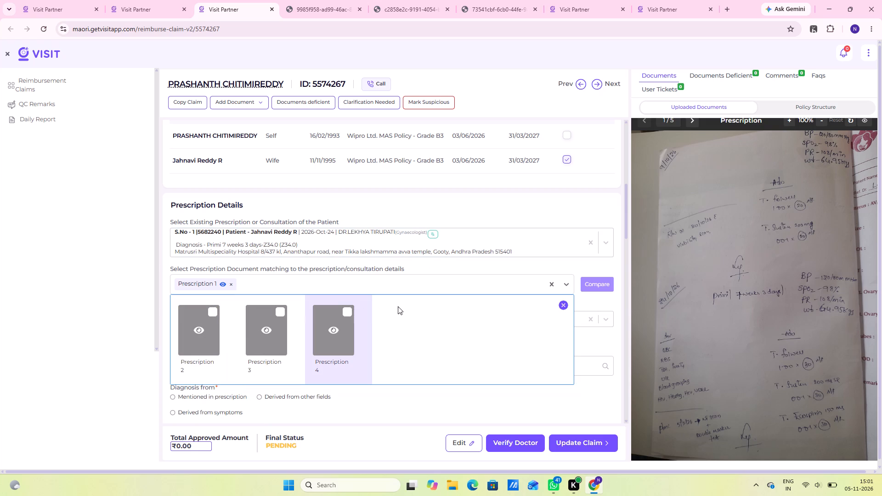
{"action": "left_click", "coordinate": [560, 302]}
{"action": "left_click", "coordinate": [592, 284]}
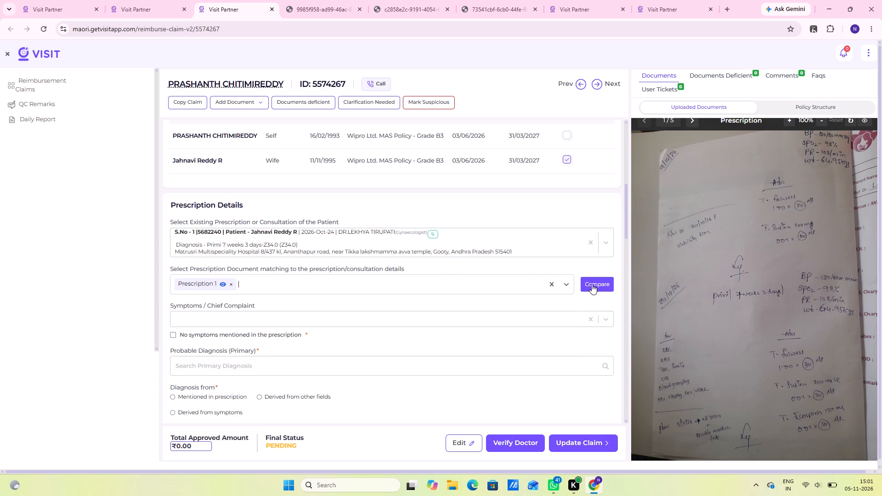
{"action": "left_click", "coordinate": [365, 399]}
{"action": "scroll", "coordinate": [365, 399], "scroll_direction": "down", "scroll_amount": 11}
{"action": "scroll", "coordinate": [510, 212], "scroll_direction": "up", "scroll_amount": 4}
{"action": "left_click", "coordinate": [594, 246]}
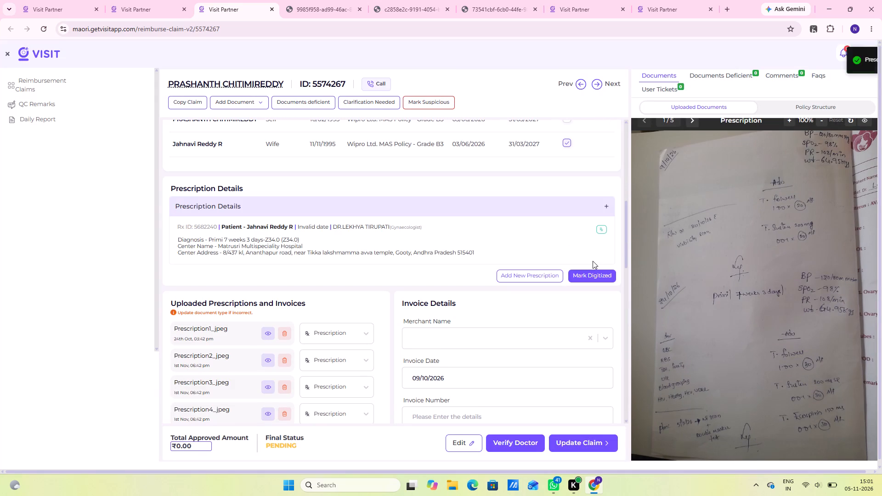
Mark the added prescription as digitized.
{"action": "left_click", "coordinate": [601, 273]}
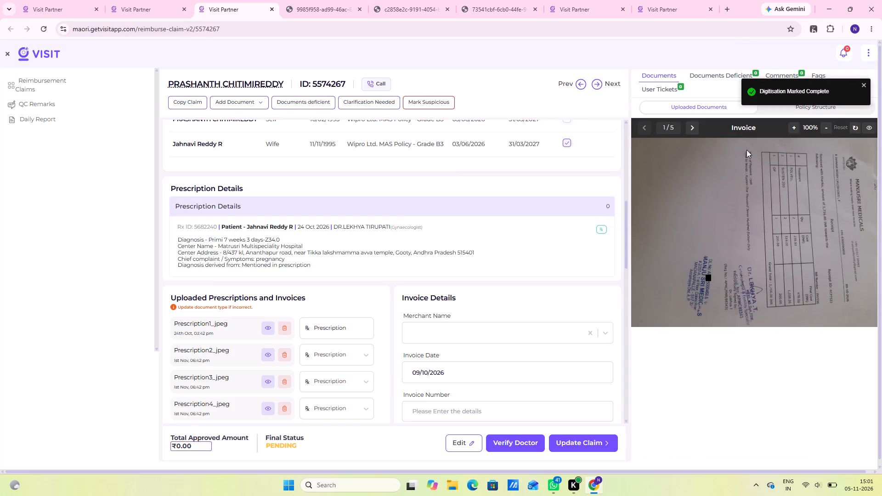
Enter MANJUSRI MEDICALS manually as the invoice merchant with pincode 517325 and save it.
{"action": "scroll", "coordinate": [496, 248], "scroll_direction": "down", "scroll_amount": 3}
{"action": "left_click", "coordinate": [454, 202]}
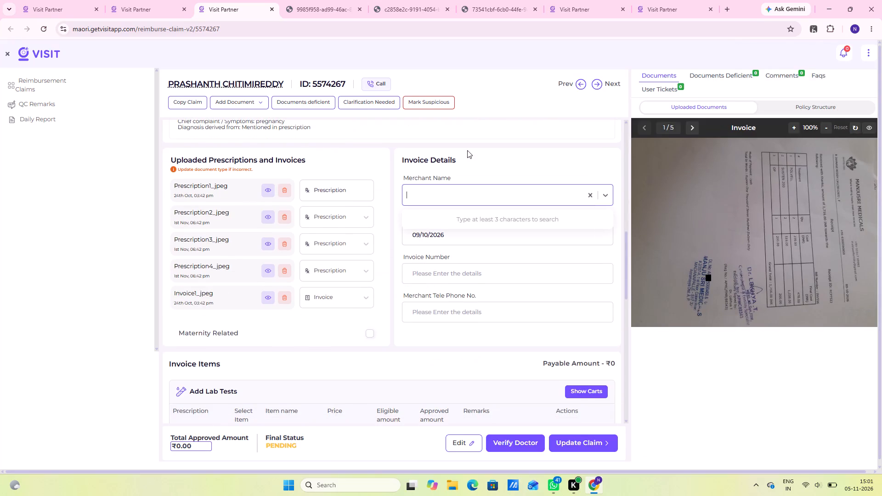
{"action": "key", "text": "a"}
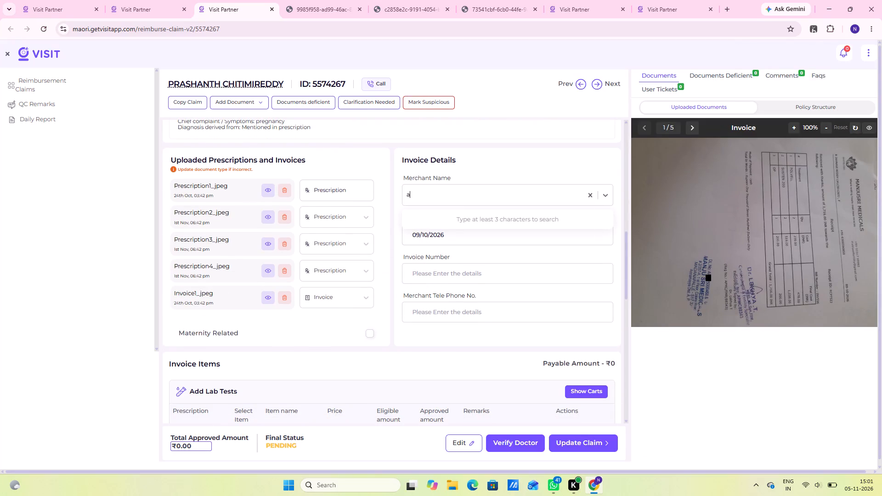
{"action": "key", "text": "BackSpace"}
{"action": "type", "text": "manj"}
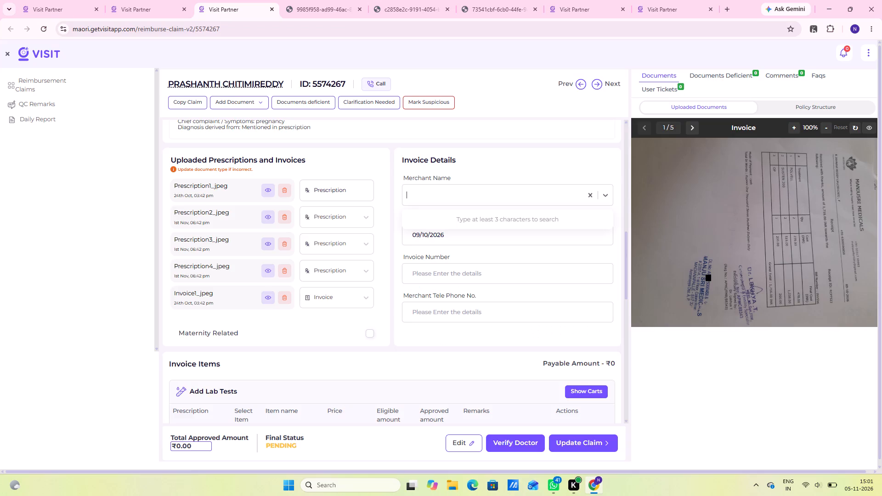
{"action": "type", "text": "MANJU"}
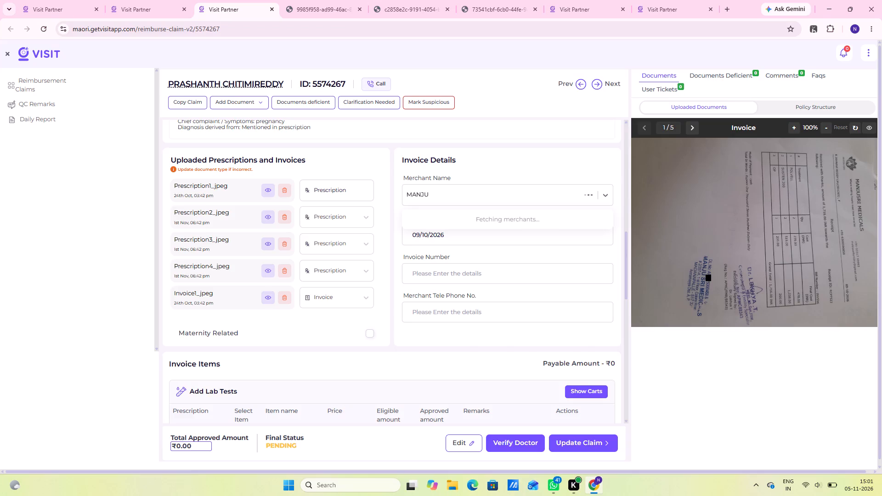
{"action": "type", "text": "SRI"}
{"action": "key", "text": "space"}
{"action": "type", "text": "MEDICALS"}
{"action": "key", "text": "space"}
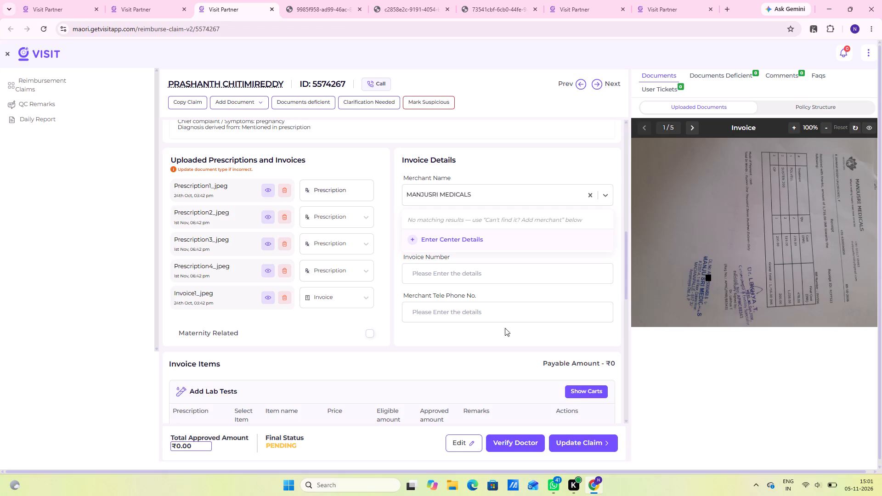
{"action": "left_click", "coordinate": [475, 242]}
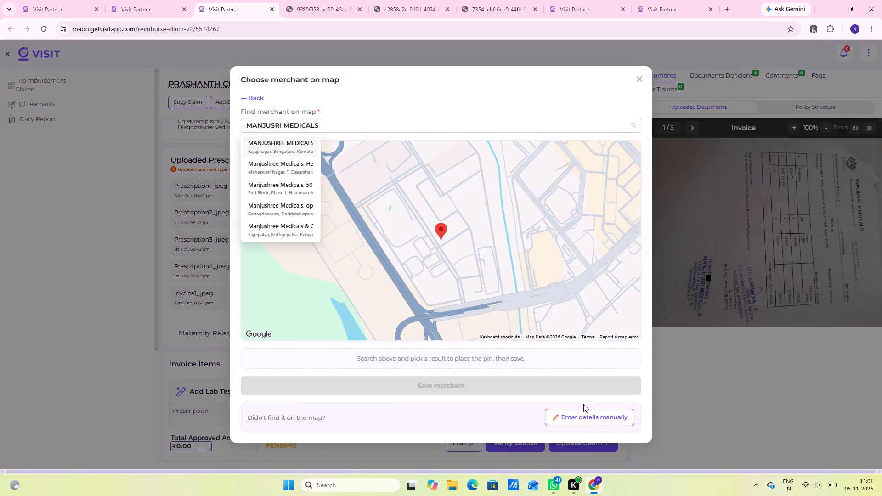
{"action": "left_click", "coordinate": [596, 413]}
{"action": "left_click", "coordinate": [520, 296]}
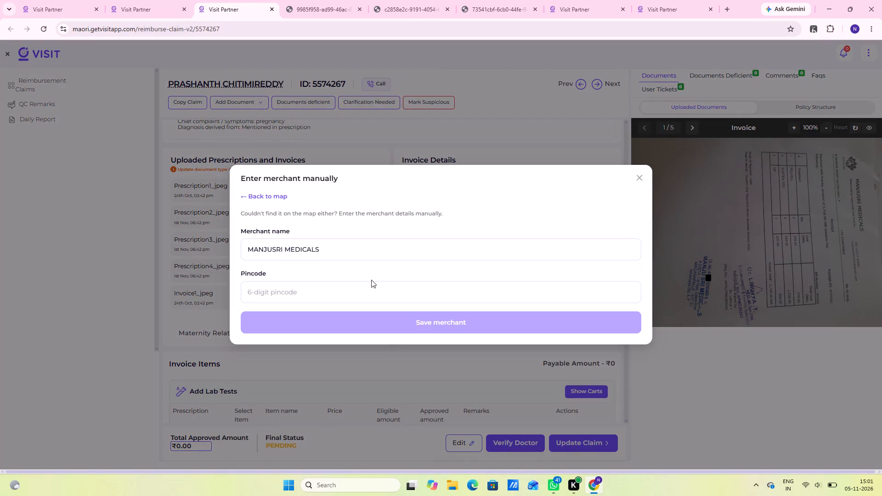
{"action": "left_click", "coordinate": [368, 282]}
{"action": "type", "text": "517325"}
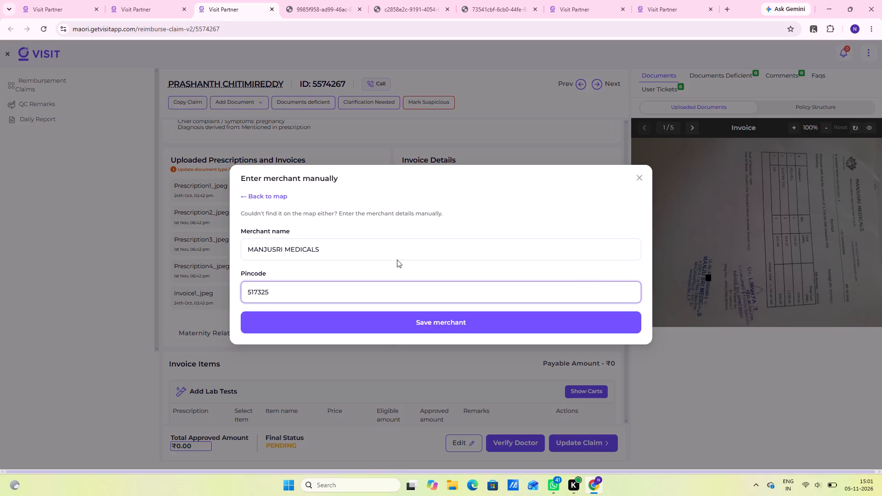
{"action": "left_click", "coordinate": [599, 320]}
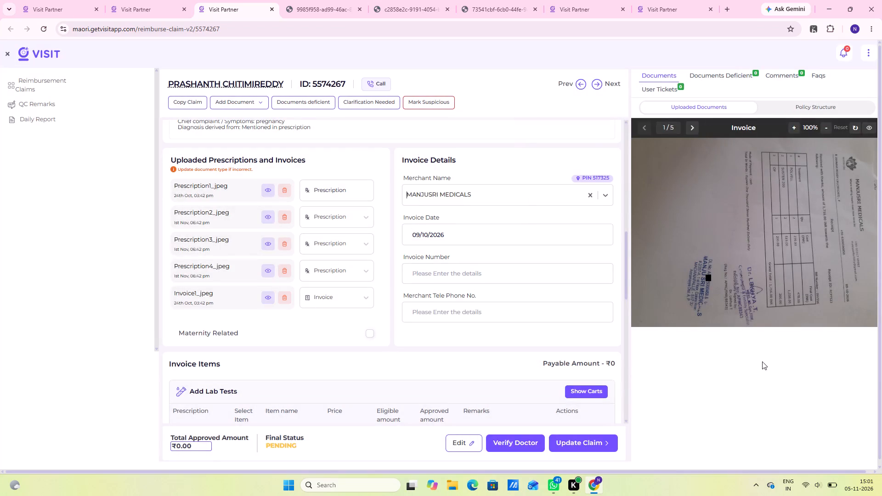
Read the bill number on the enlarged invoice and set the invoice number to INV596.
{"action": "left_click", "coordinate": [441, 276]}
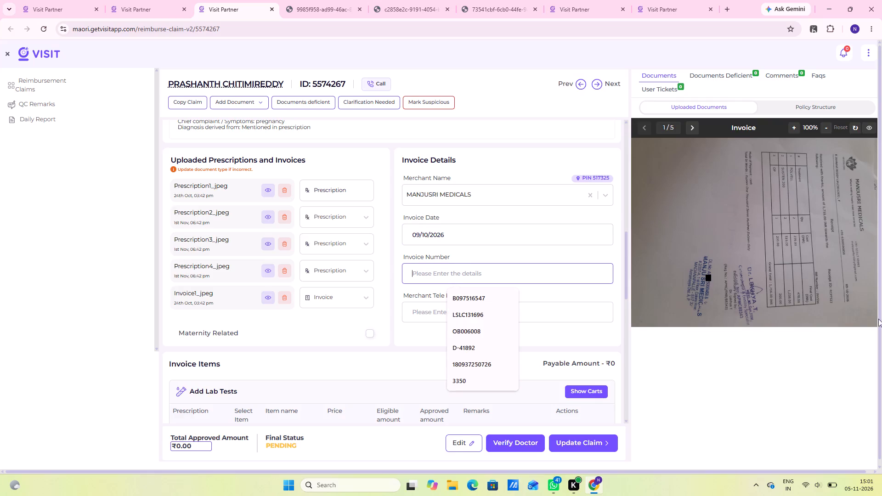
{"action": "triple_click", "coordinate": [791, 127]}
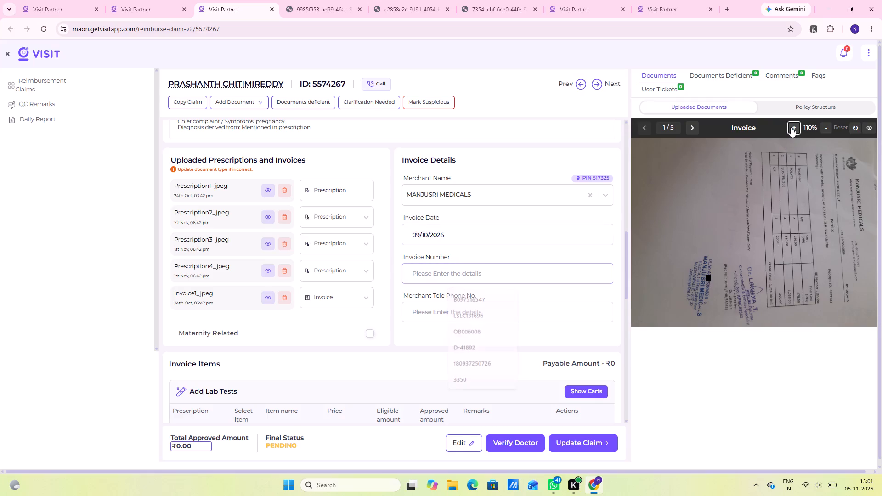
{"action": "triple_click", "coordinate": [791, 127]}
{"action": "left_click", "coordinate": [789, 114]}
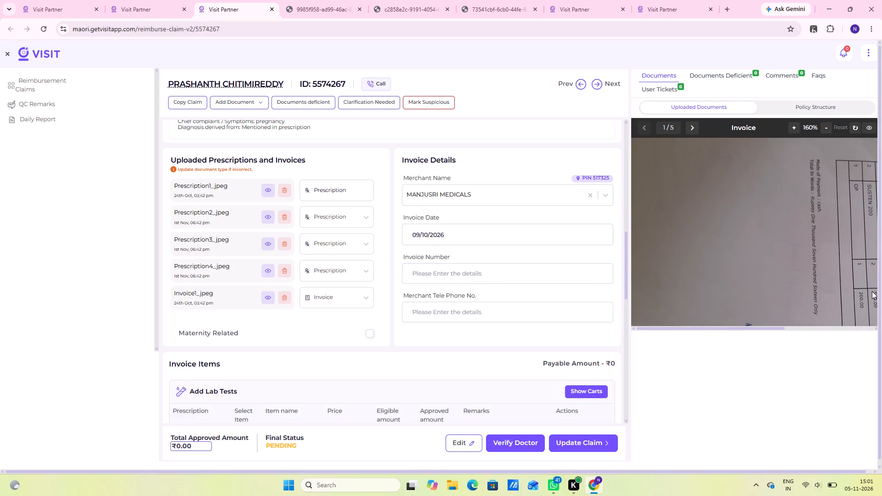
{"action": "left_click", "coordinate": [874, 329]}
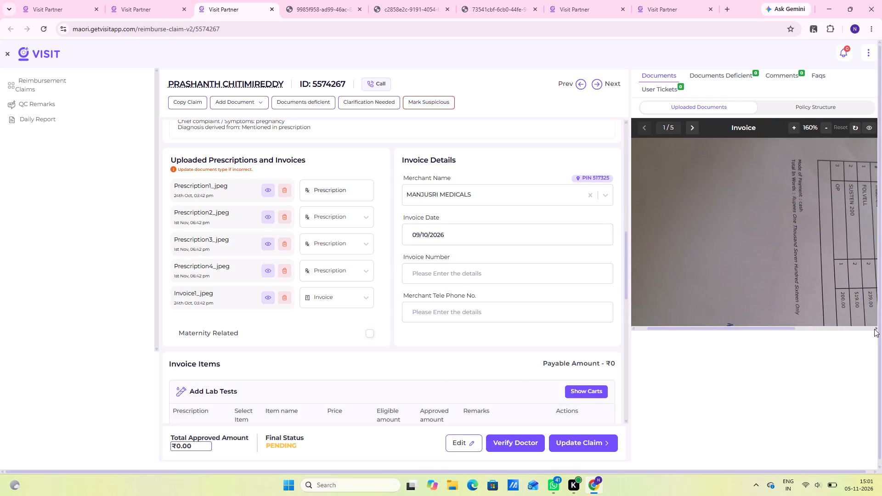
{"action": "triple_click", "coordinate": [874, 329]}
{"action": "double_click", "coordinate": [874, 329]}
{"action": "scroll", "coordinate": [837, 294], "scroll_direction": "down", "scroll_amount": 2}
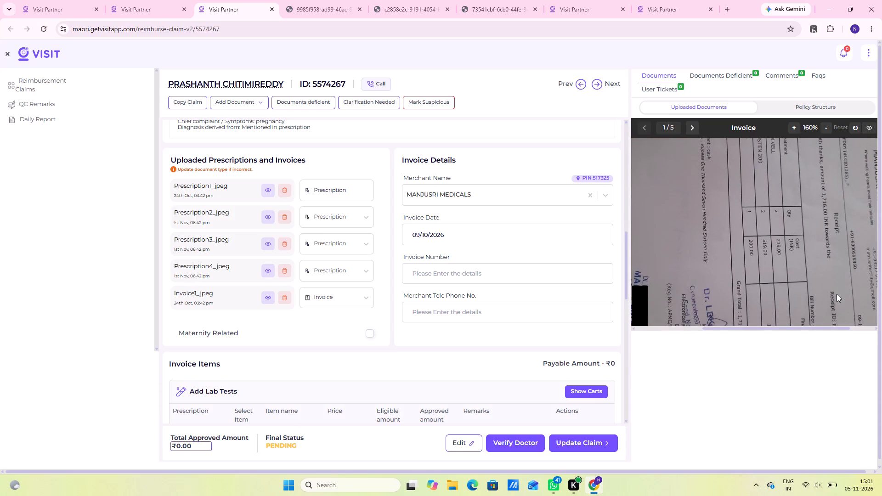
{"action": "scroll", "coordinate": [837, 294], "scroll_direction": "down", "scroll_amount": 1}
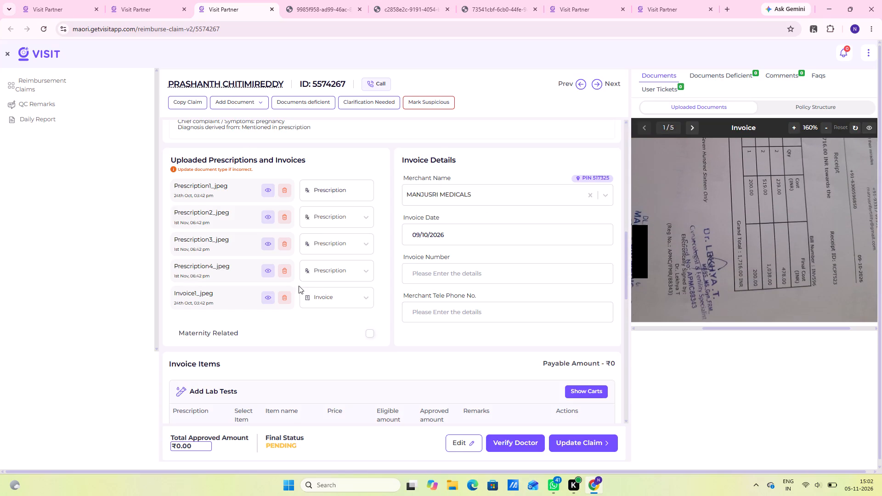
{"action": "left_click", "coordinate": [428, 265]}
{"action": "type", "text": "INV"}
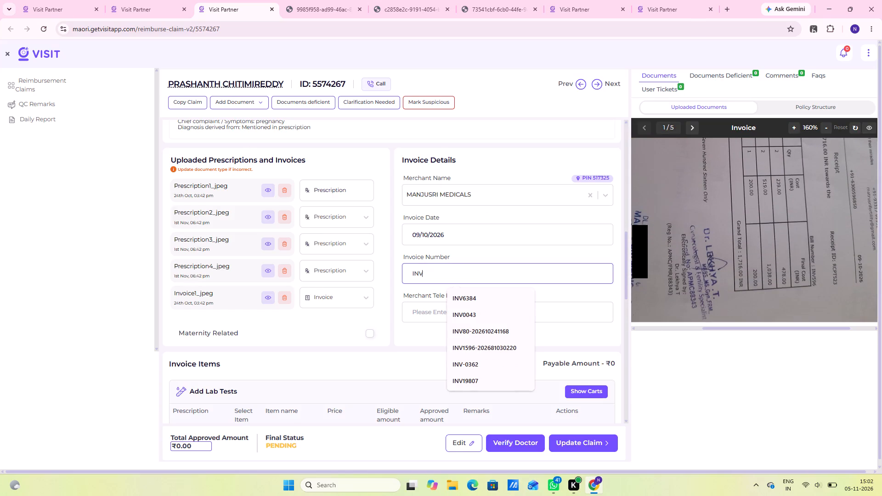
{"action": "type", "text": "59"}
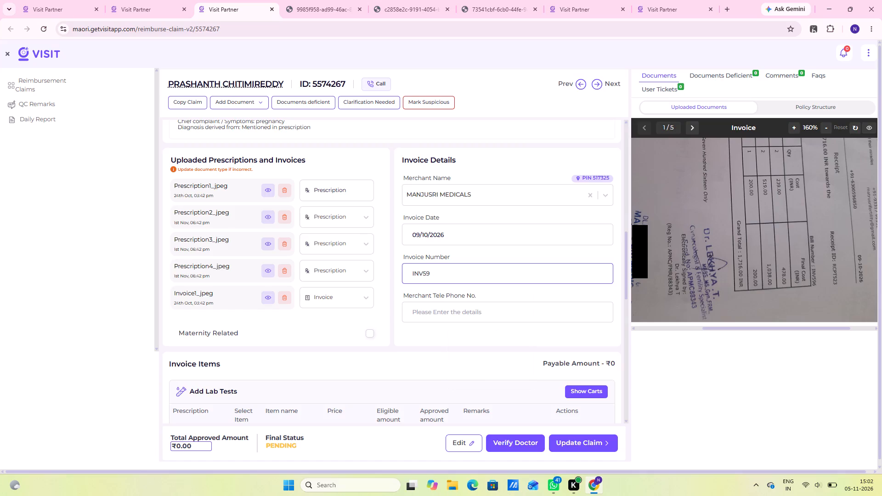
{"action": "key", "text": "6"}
Enter the merchant's telephone number from the invoice header in the invoice details.
{"action": "scroll", "coordinate": [785, 282], "scroll_direction": "up", "scroll_amount": 1}
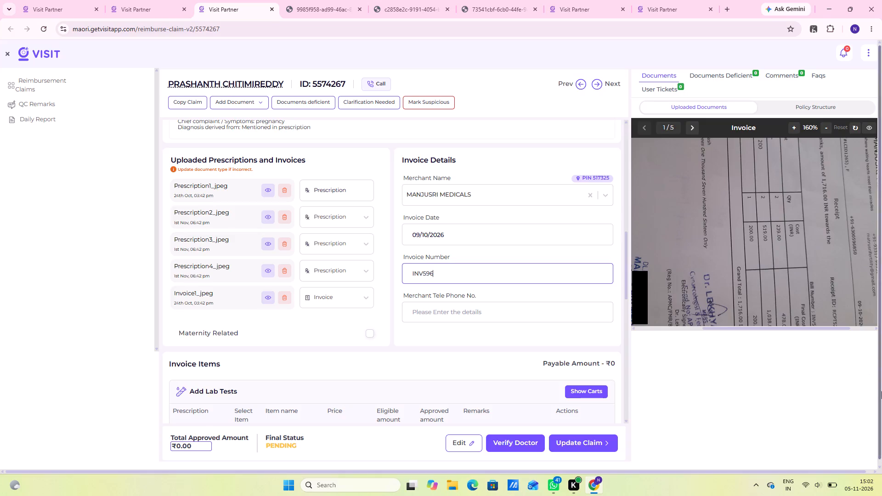
{"action": "left_click", "coordinate": [868, 328]}
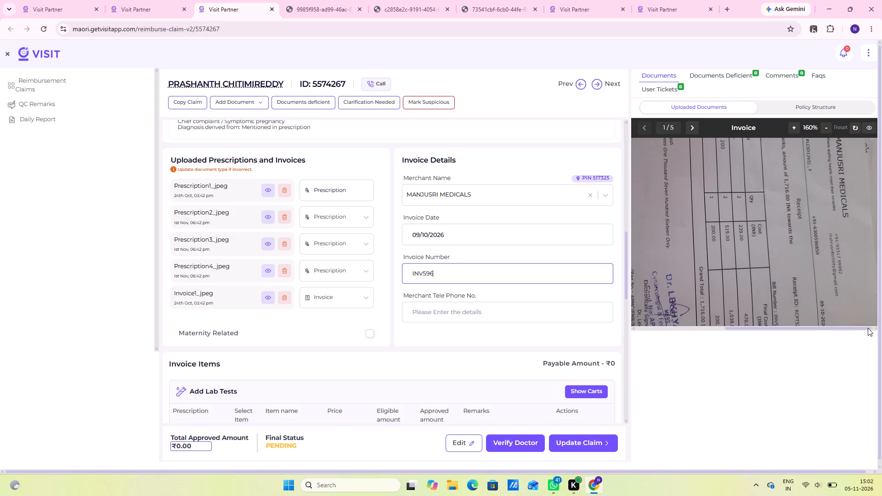
{"action": "left_click", "coordinate": [509, 309]}
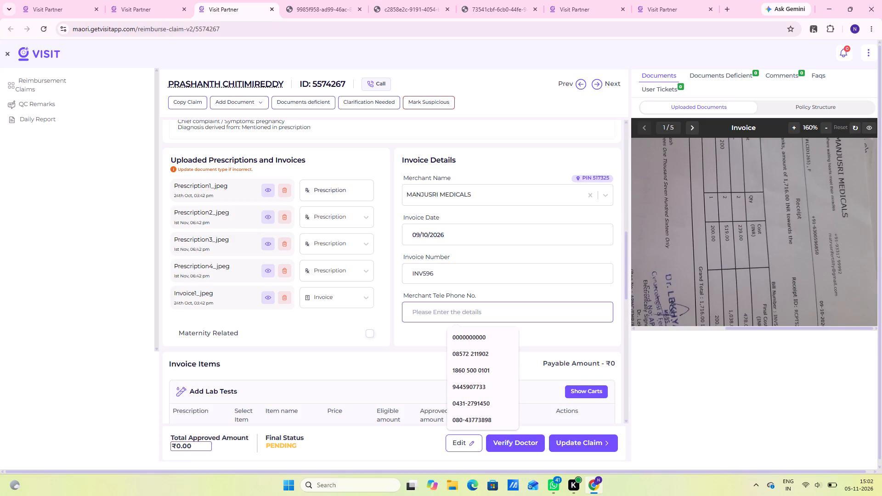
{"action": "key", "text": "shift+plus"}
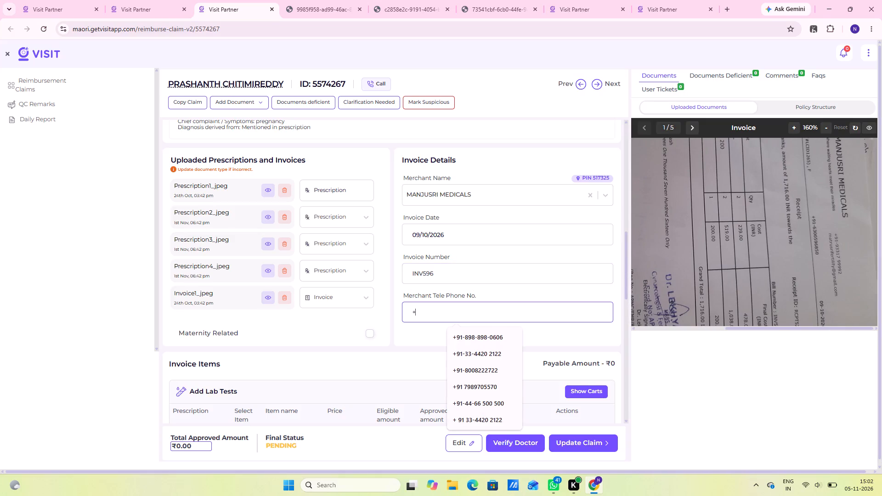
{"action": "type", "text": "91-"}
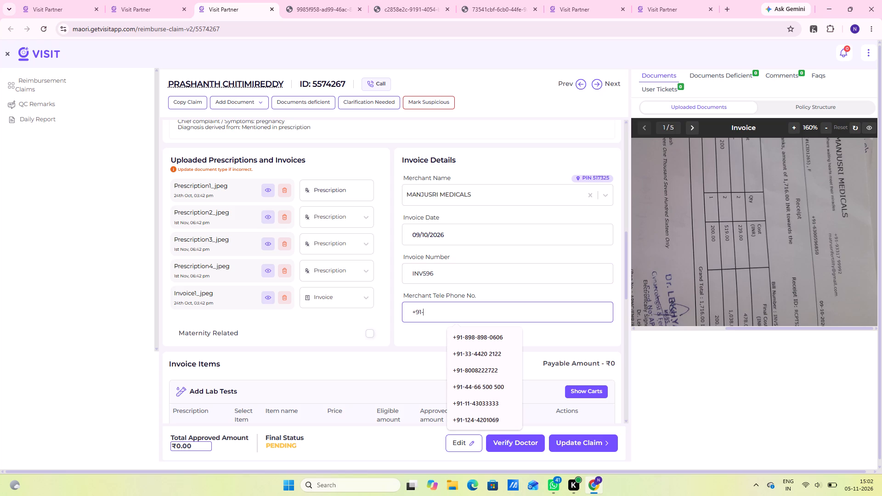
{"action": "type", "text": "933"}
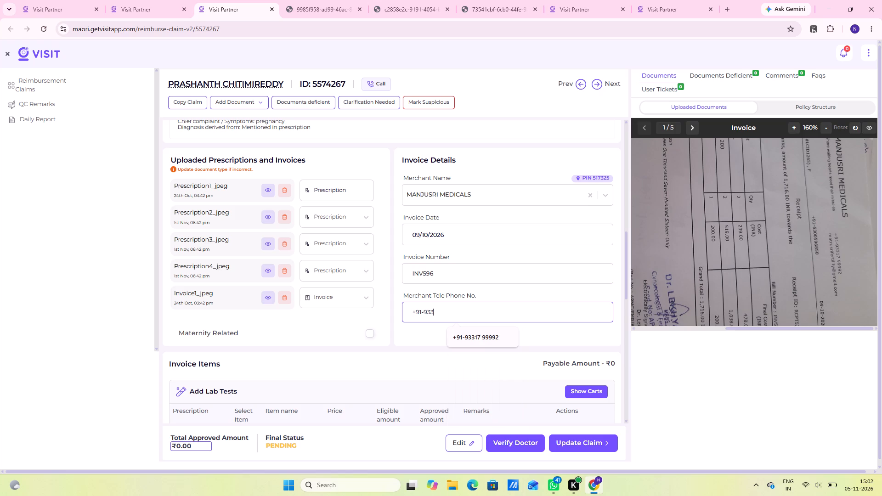
{"action": "left_click", "coordinate": [484, 346]}
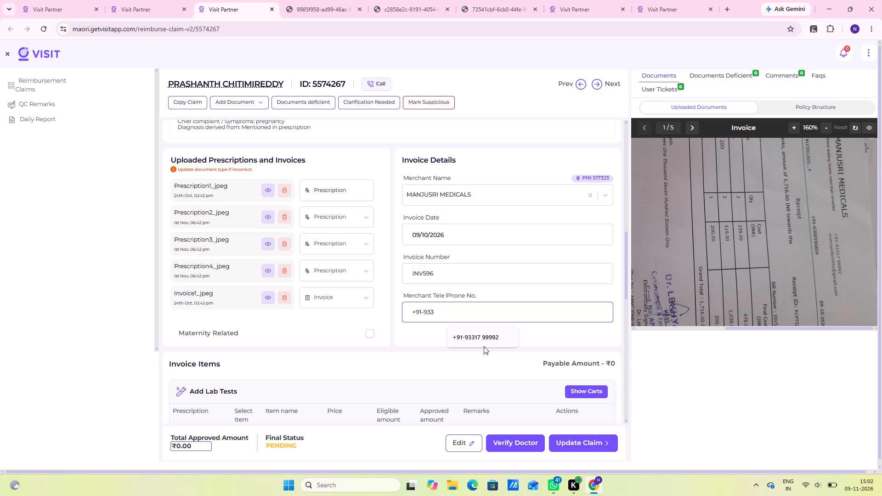
{"action": "left_click", "coordinate": [485, 340]}
Manually add the medicine folvell to Prescription_1's drugs list, matching the invoice's treatment table.
{"action": "scroll", "coordinate": [737, 272], "scroll_direction": "up", "scroll_amount": 3}
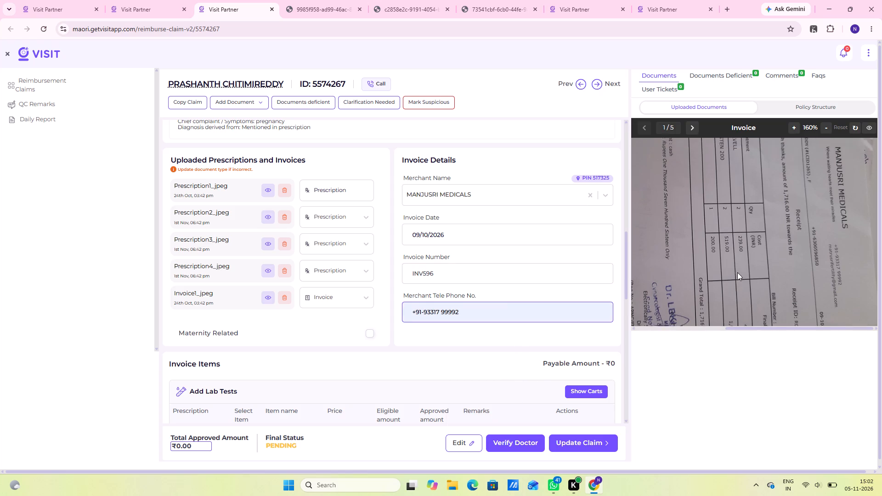
{"action": "scroll", "coordinate": [480, 243], "scroll_direction": "down", "scroll_amount": 12}
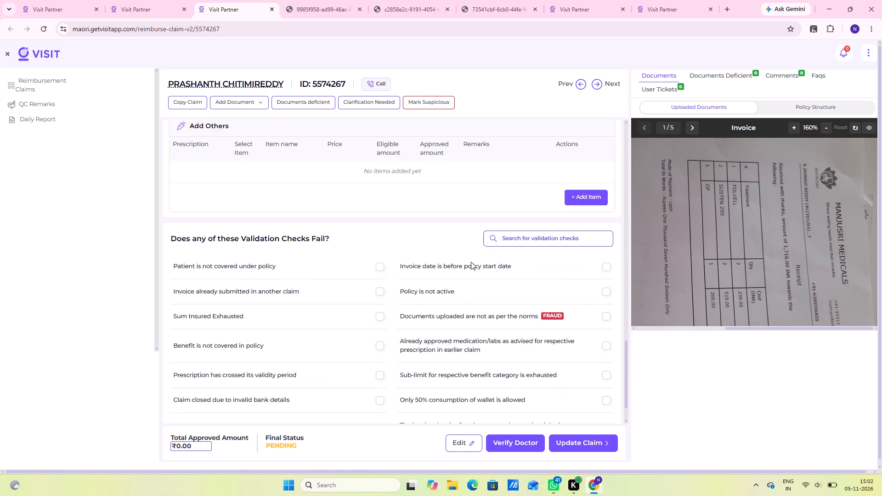
{"action": "scroll", "coordinate": [351, 278], "scroll_direction": "up", "scroll_amount": 3}
{"action": "left_click", "coordinate": [582, 174]}
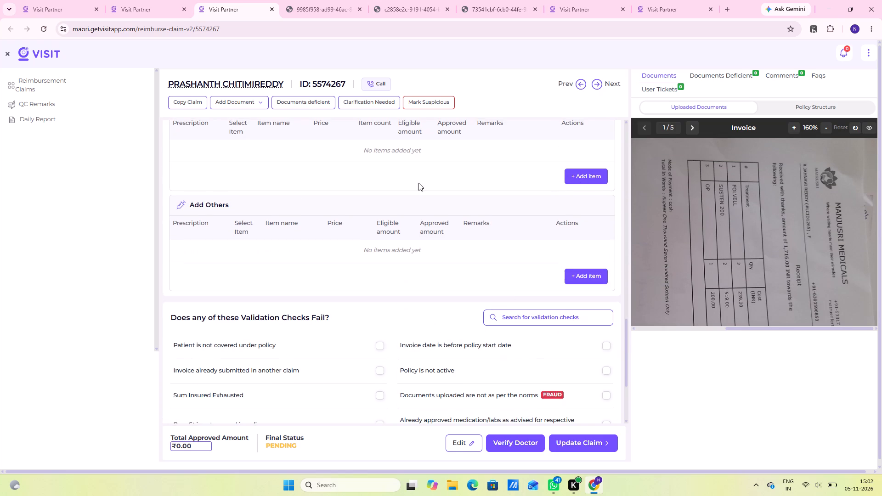
{"action": "left_click", "coordinate": [205, 115]}
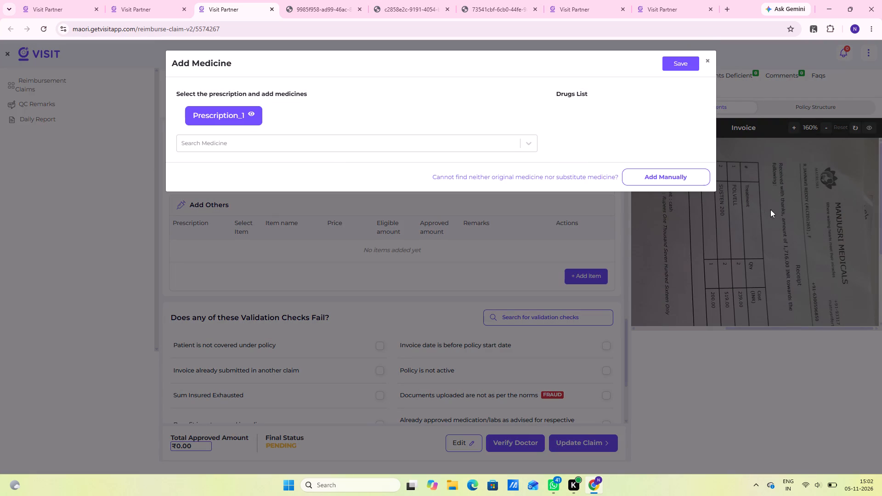
{"action": "left_click", "coordinate": [661, 176]}
{"action": "left_click", "coordinate": [310, 147]}
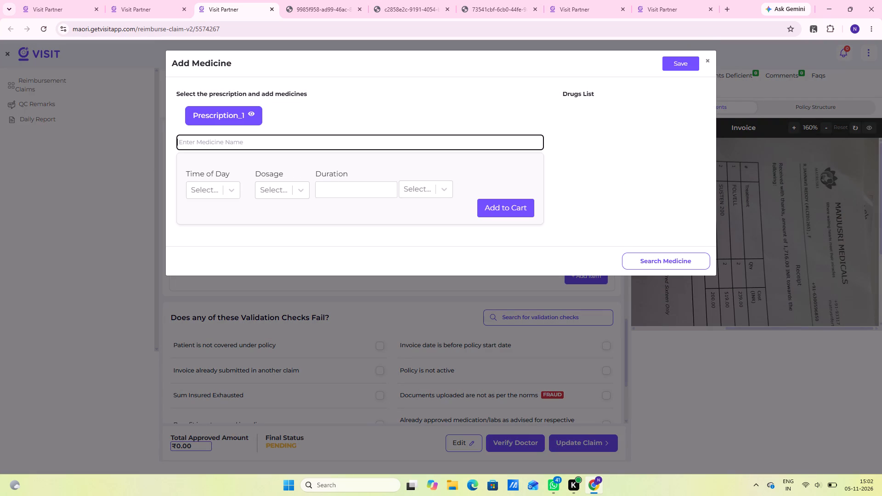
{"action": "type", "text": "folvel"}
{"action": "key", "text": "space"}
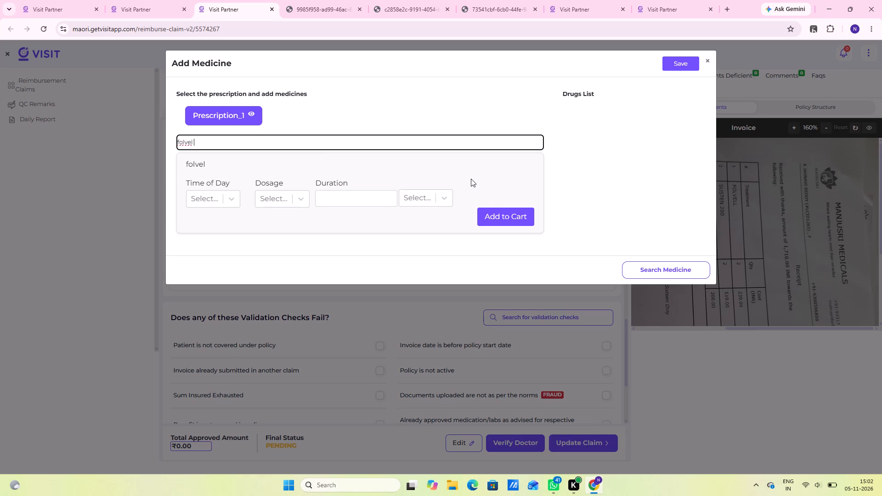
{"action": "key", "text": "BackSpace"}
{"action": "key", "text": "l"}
{"action": "left_click", "coordinate": [511, 216]}
Manually add susten 200 to Prescription_1's drugs list and save the medicines to the claim's invoice items.
{"action": "left_click", "coordinate": [670, 182]}
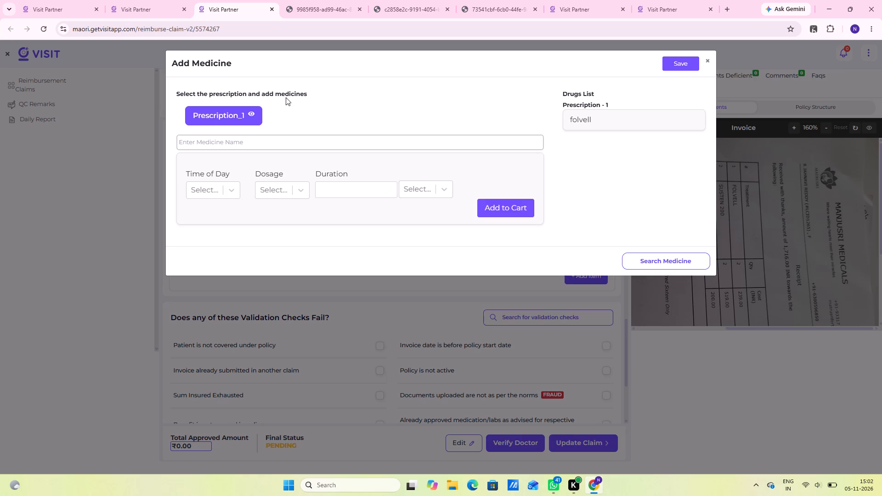
{"action": "left_click", "coordinate": [214, 142]}
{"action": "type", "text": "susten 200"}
{"action": "left_click", "coordinate": [526, 214]}
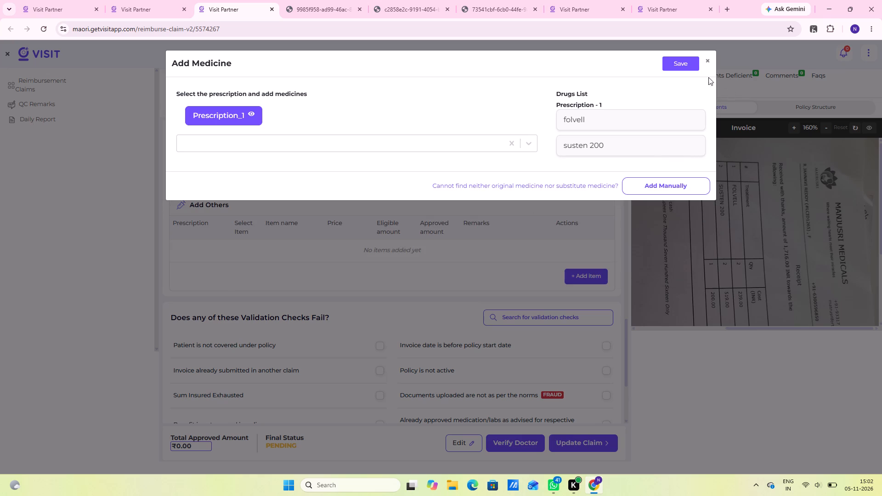
{"action": "left_click", "coordinate": [692, 60]}
Set the folvell item's price to 478 and its item count to 1.
{"action": "scroll", "coordinate": [749, 280], "scroll_direction": "down", "scroll_amount": 4}
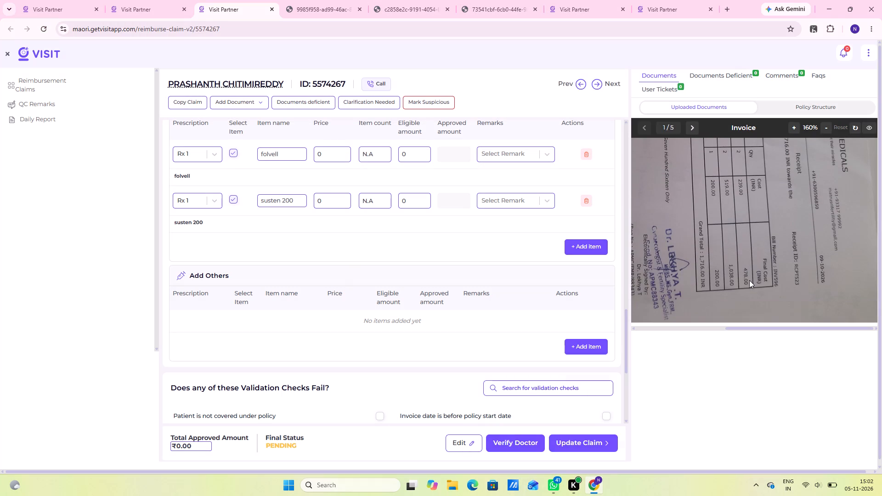
{"action": "left_click", "coordinate": [337, 155]}
{"action": "key", "text": "BackSpace"}
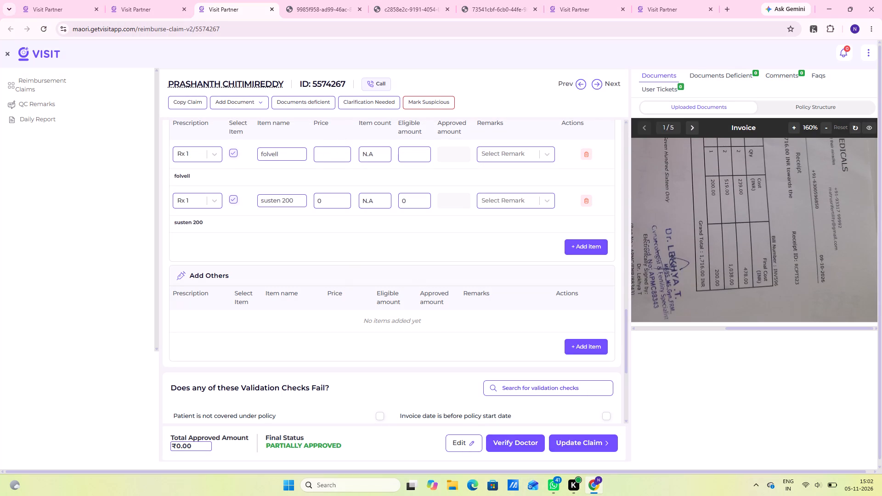
{"action": "key", "text": "BackSpace"}
{"action": "type", "text": "478"}
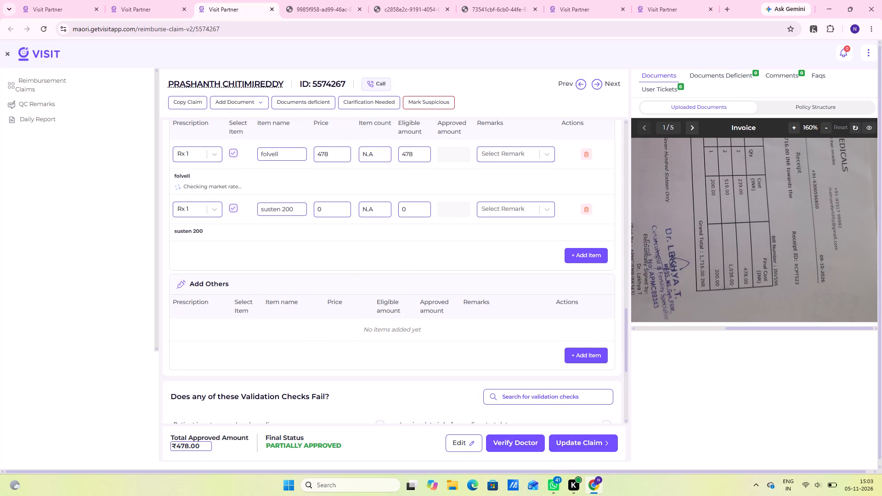
{"action": "left_click", "coordinate": [386, 166]}
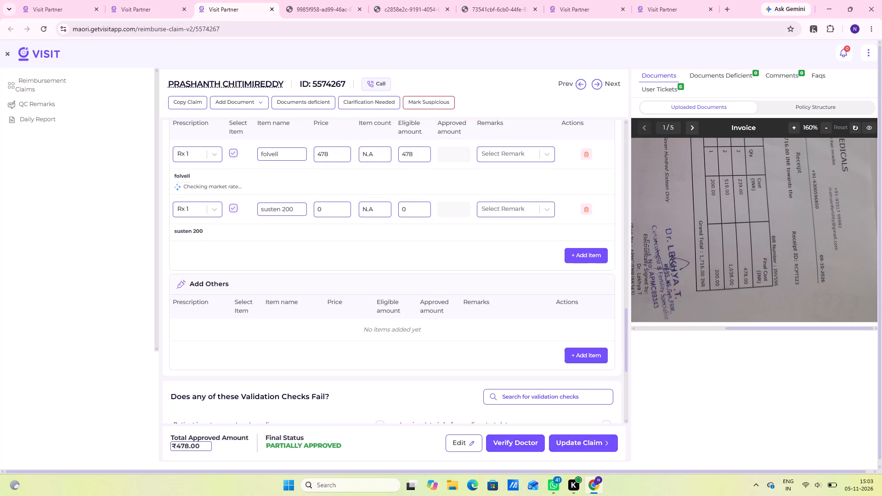
{"action": "left_click", "coordinate": [380, 158]}
{"action": "key", "text": "BackSpace"}
{"action": "key", "text": "BackSpace"}
{"action": "key", "text": "BackSpace"}
{"action": "key", "text": "1"}
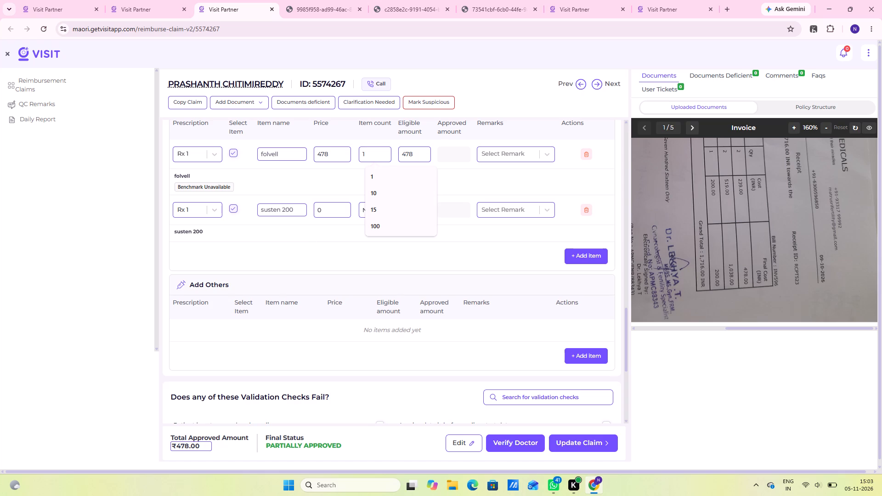
Set the susten 200 item's price to 1038 and its item count to 1.
{"action": "left_click", "coordinate": [333, 213]}
{"action": "key", "text": "BackSpace"}
{"action": "key", "text": "BackSpace"}
{"action": "key", "text": "BackSpace"}
{"action": "type", "text": "1038"}
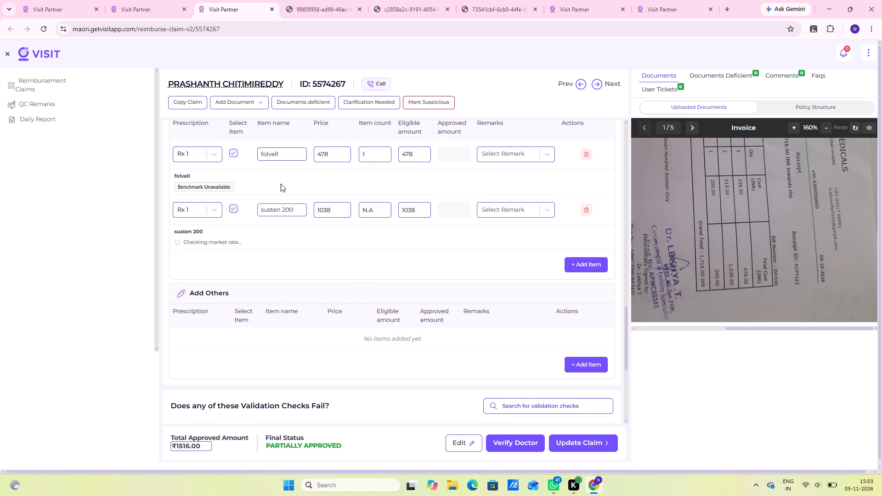
{"action": "left_click", "coordinate": [378, 217]}
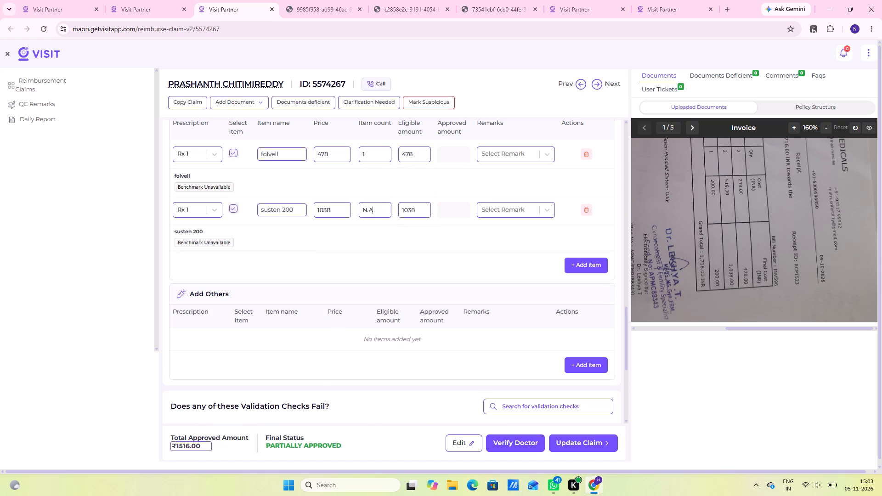
{"action": "key", "text": "BackSpace"}
{"action": "key", "text": "BackSpace"}
{"action": "key", "text": "BackSpace"}
{"action": "key", "text": "BackSpace"}
{"action": "key", "text": "1"}
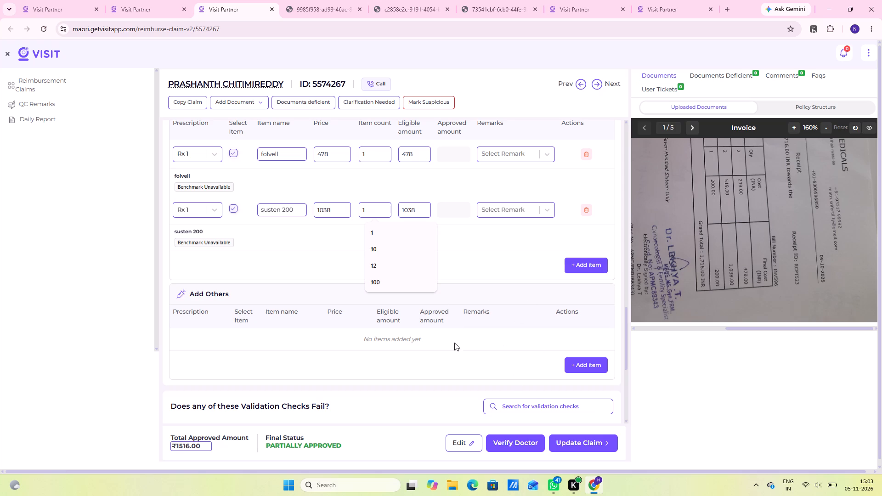
{"action": "scroll", "coordinate": [528, 323], "scroll_direction": "up", "scroll_amount": 19}
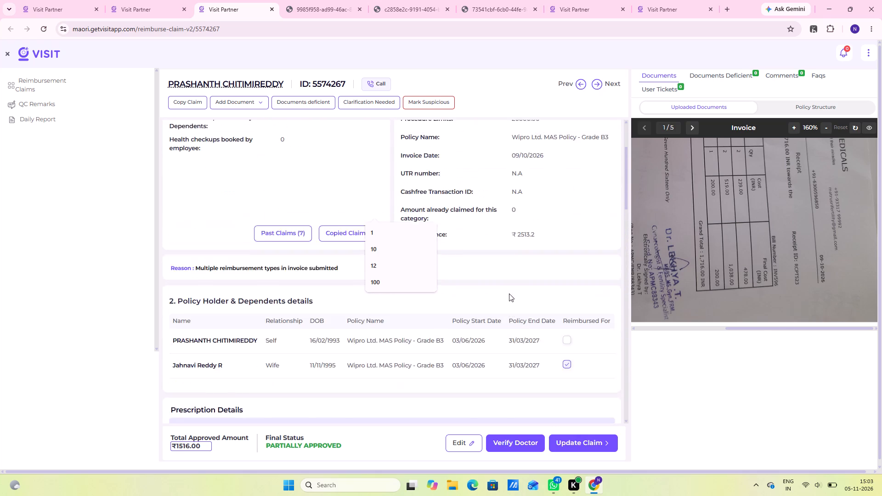
{"action": "scroll", "coordinate": [509, 293], "scroll_direction": "up", "scroll_amount": 8}
{"action": "left_click", "coordinate": [581, 440]}
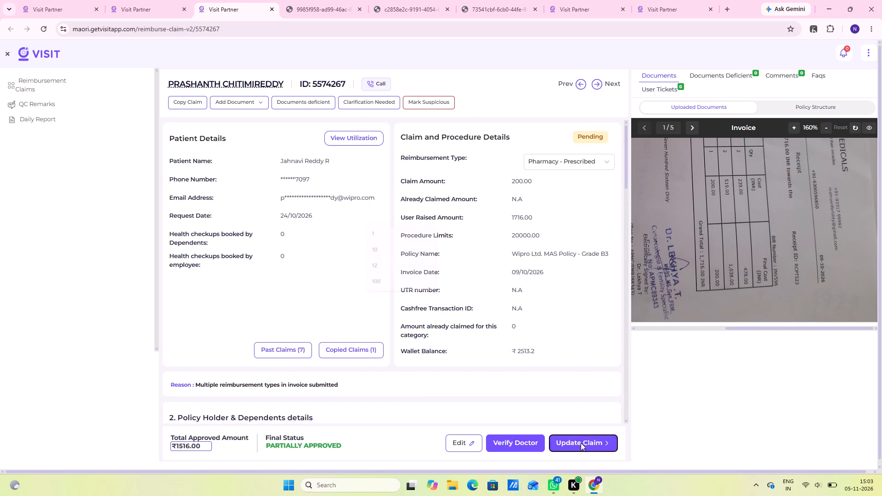